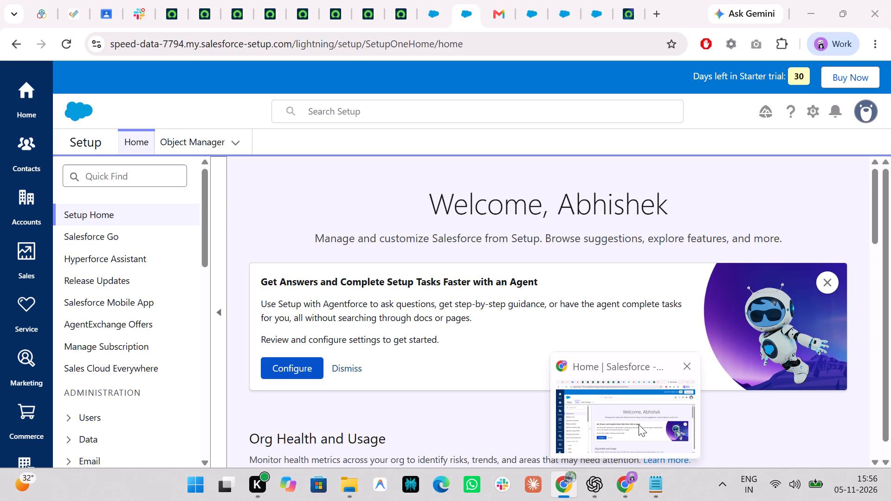
click(639, 424)
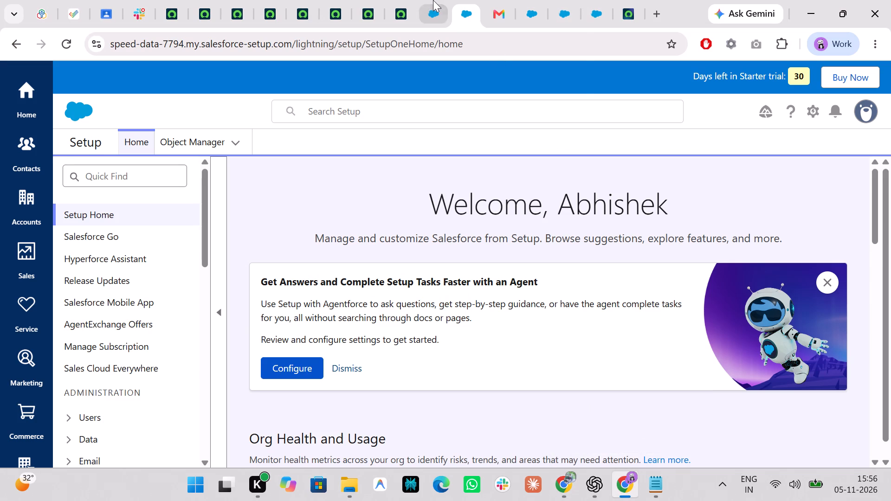
click(433, 0)
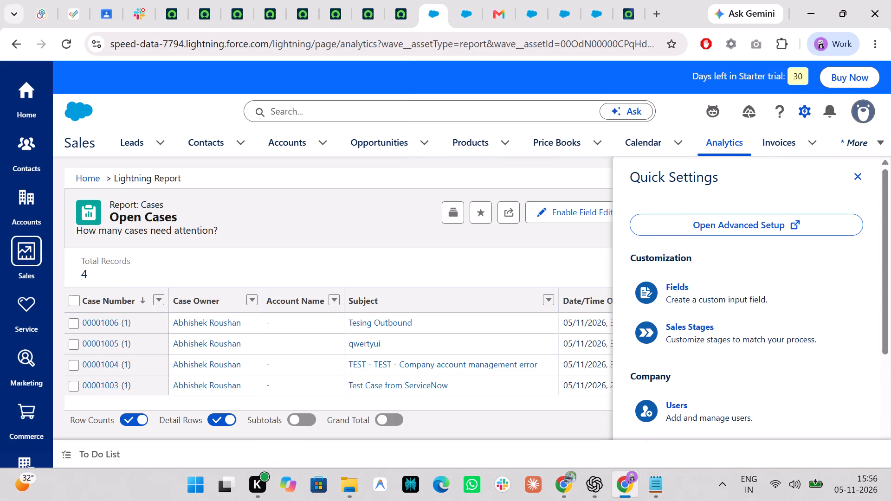
drag(630, 177, 800, 232)
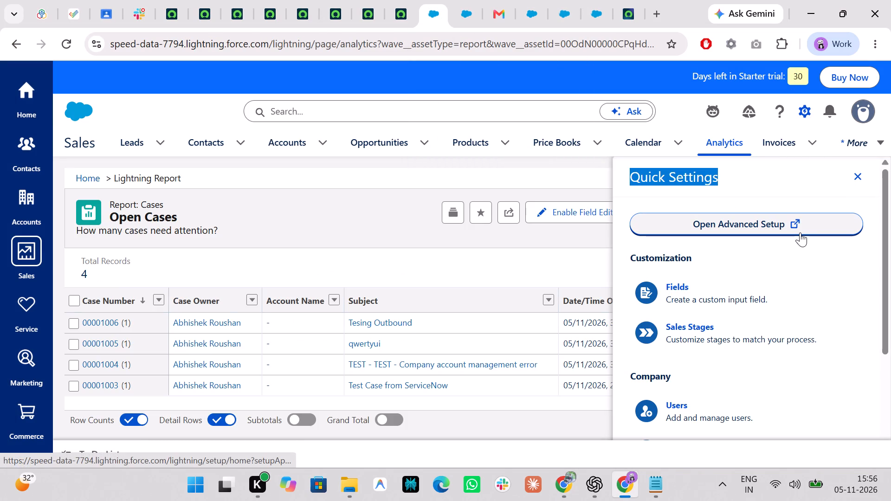
key(ctrl+c)
In the SOAP Google Doc, replace the second "After login:" instruction with the copied "Quick Settings" text, stripped of its source formatting.
click(566, 490)
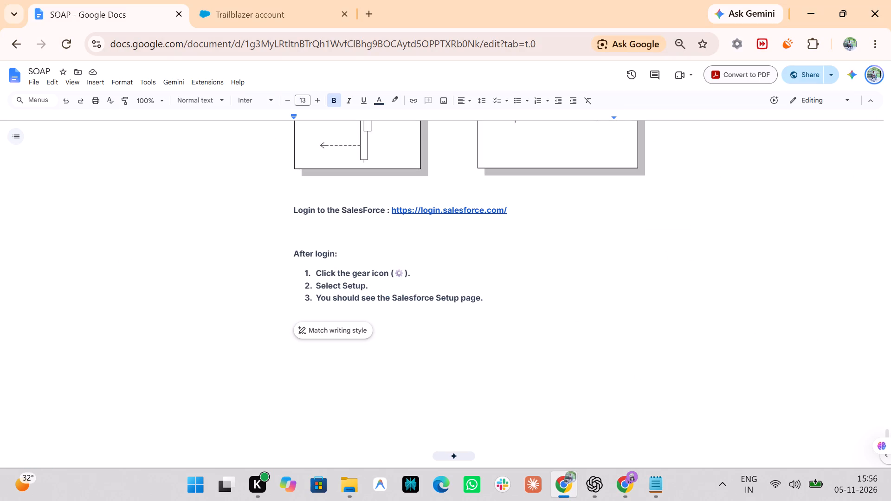
click(396, 284)
key(BackSpace)
key(BackSpace)
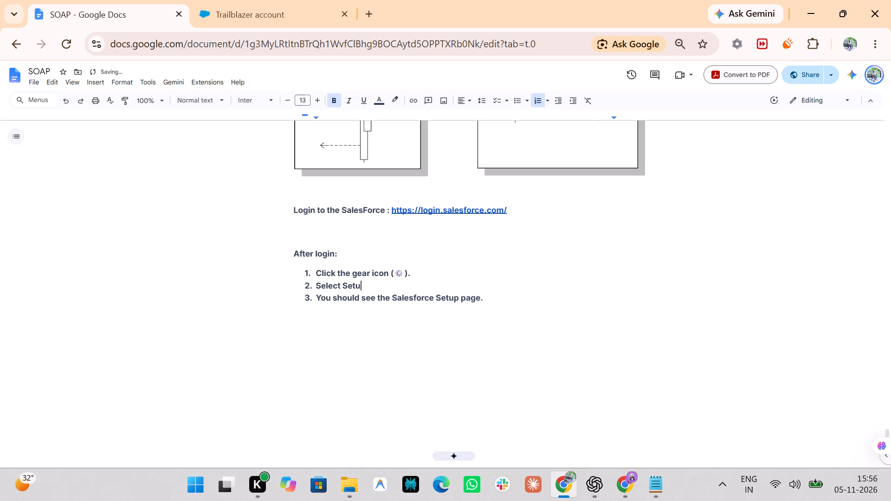
key(BackSpace)
key(BackSpace)
key(BackSpace)
key(BackSpace)
key(BackSpace)
key(BackSpace)
key(BackSpace)
key(BackSpace)
key(BackSpace)
key(BackSpace)
key(BackSpace)
key(ctrl+v)
key(ctrl+z)
click(365, 7)
key(ctrl+v)
key(ctrl+a)
key(ctrl+x)
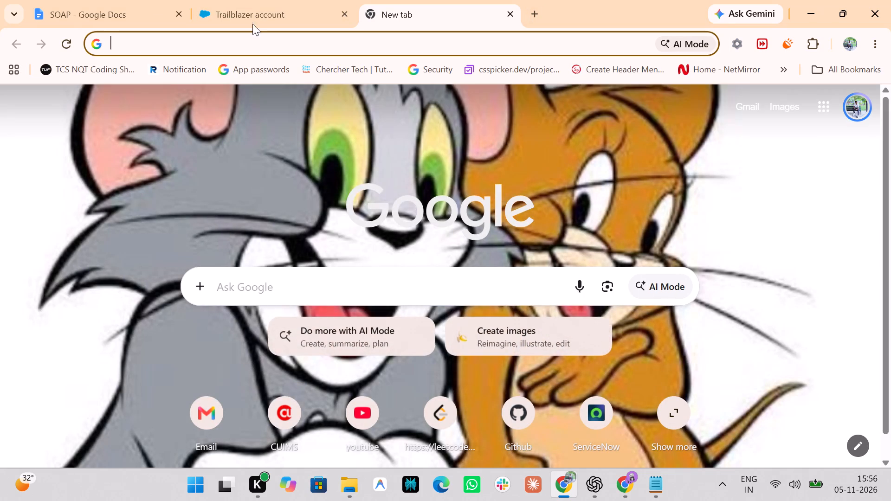
click(143, 0)
key(ctrl+v)
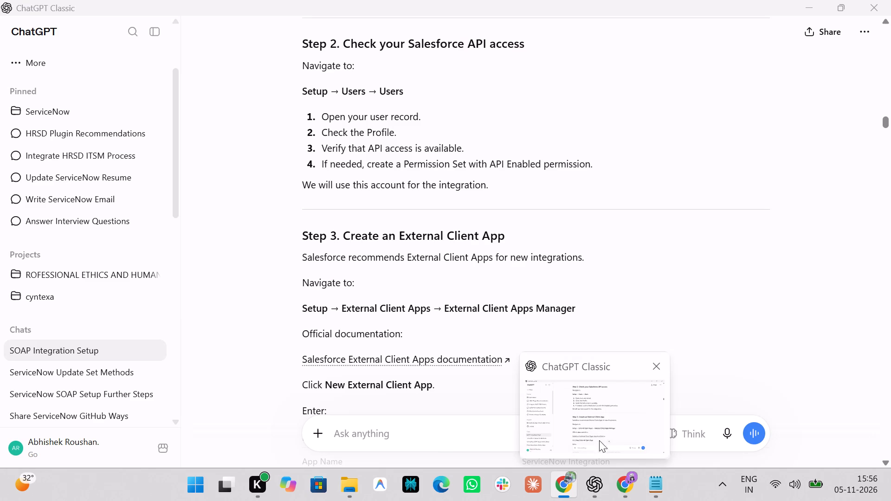
Check the option name in Salesforce's Quick Settings and replace the third "After login:" instruction in the SOAP doc with "Open Advance setup".
click(621, 490)
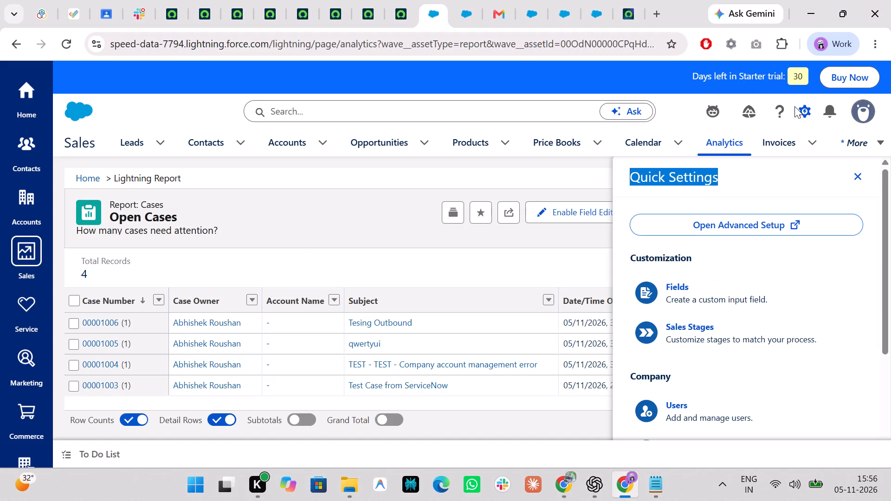
click(786, 181)
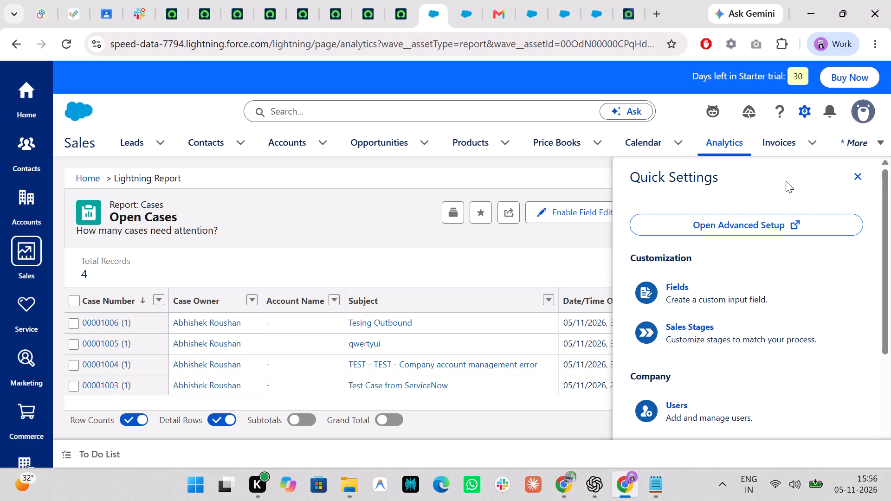
click(568, 484)
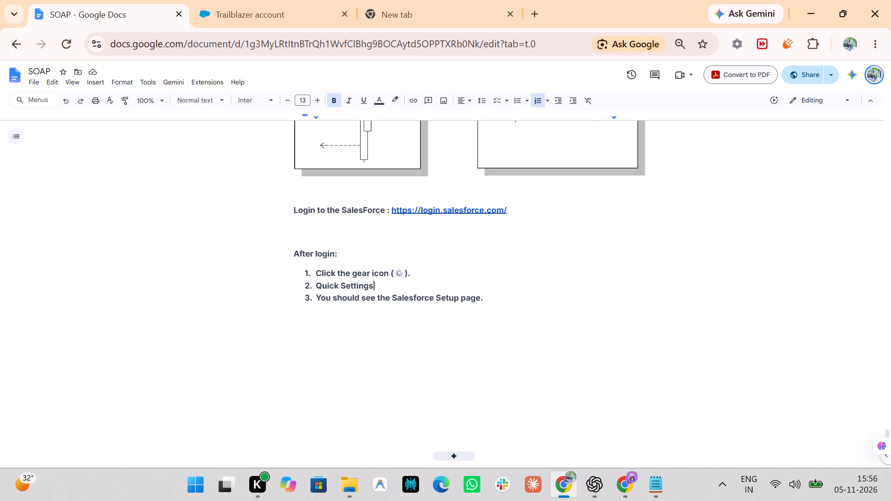
drag(489, 299, 343, 295)
key(BackSpace)
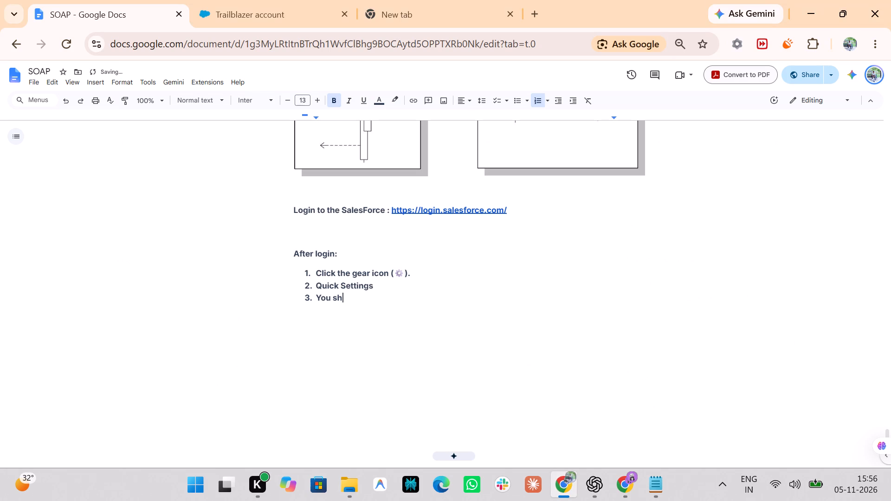
key(BackSpace)
key(BackSpace)
key(BackSpace)
key(BackSpace)
key(BackSpace)
key(BackSpace)
text(Open)
key(space)
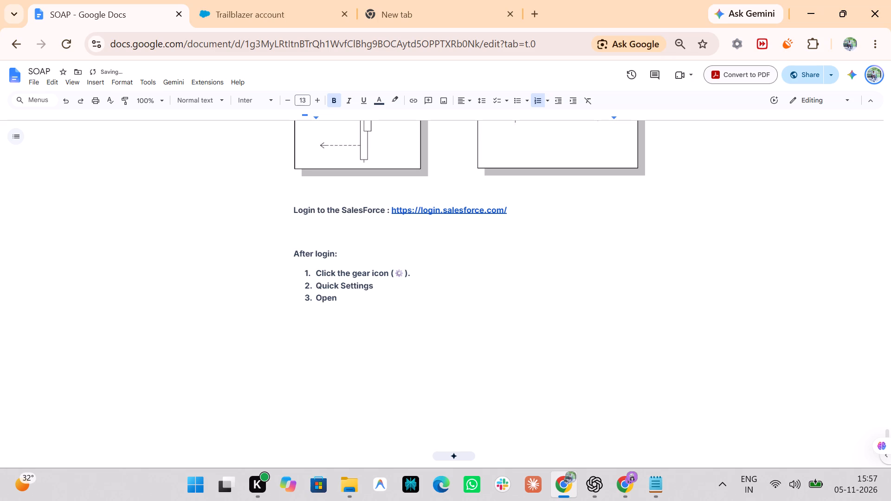
text(the)
key(space)
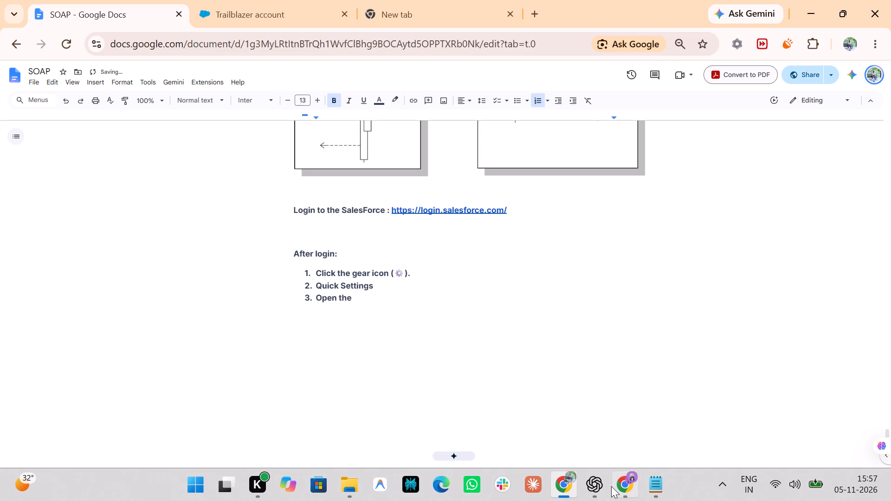
click(611, 486)
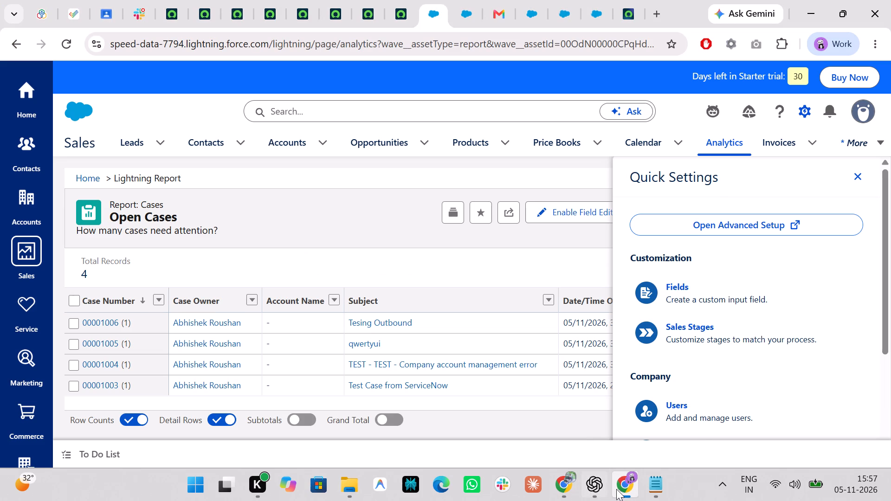
click(565, 489)
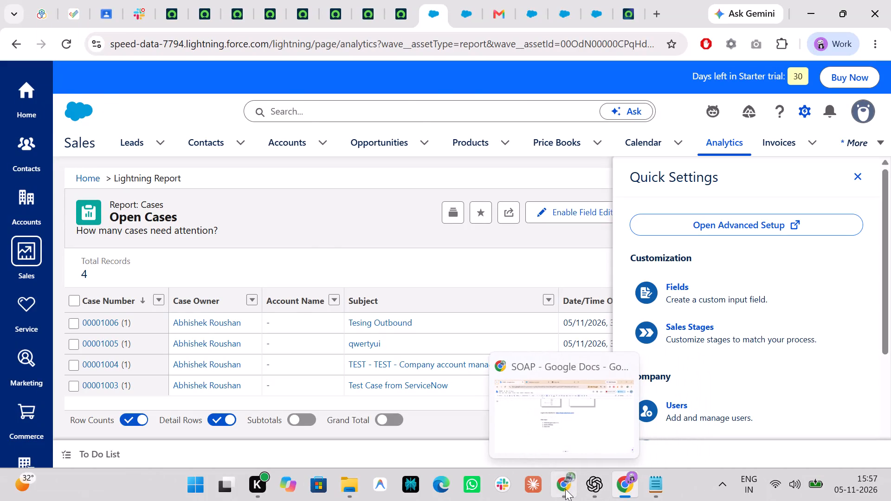
click(565, 489)
click(565, 489)
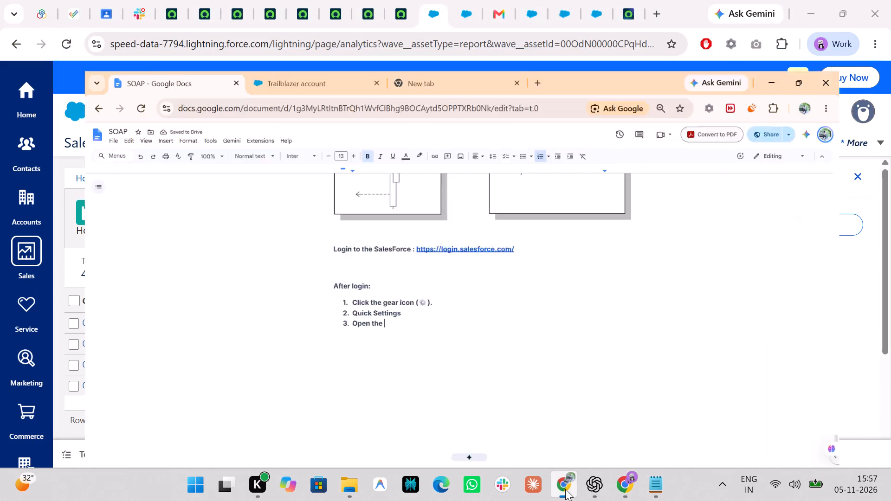
key(BackSpace)
key(BackSpace)
key(BackSpace)
key(BackSpace)
text(Advance setup)
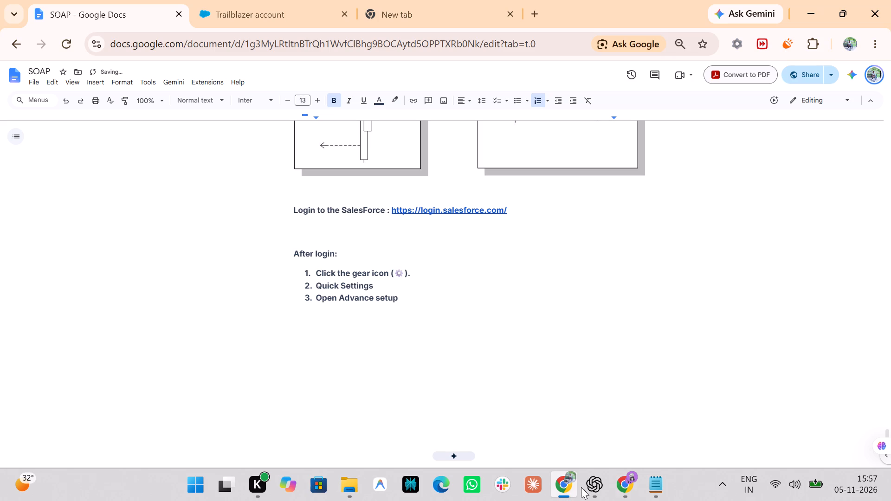
Correct the third instruction to "Open Advanced Setup.", end the numbered list after it, and save the document.
click(588, 482)
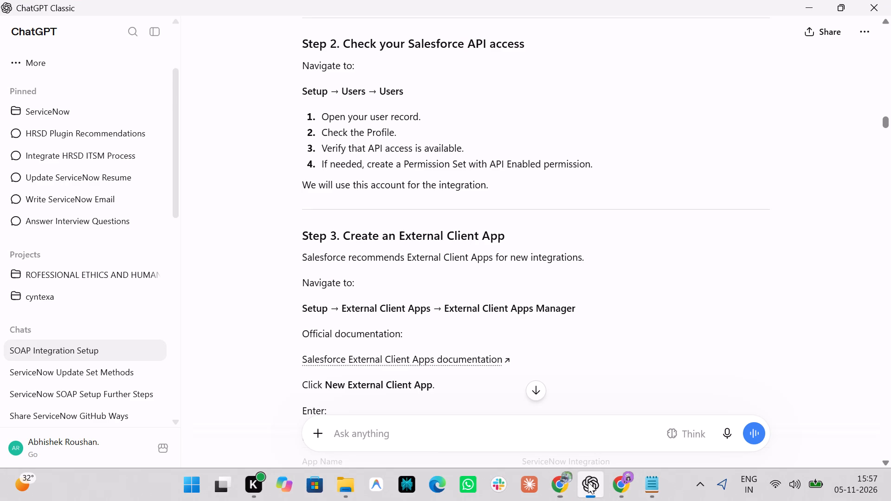
click(588, 482)
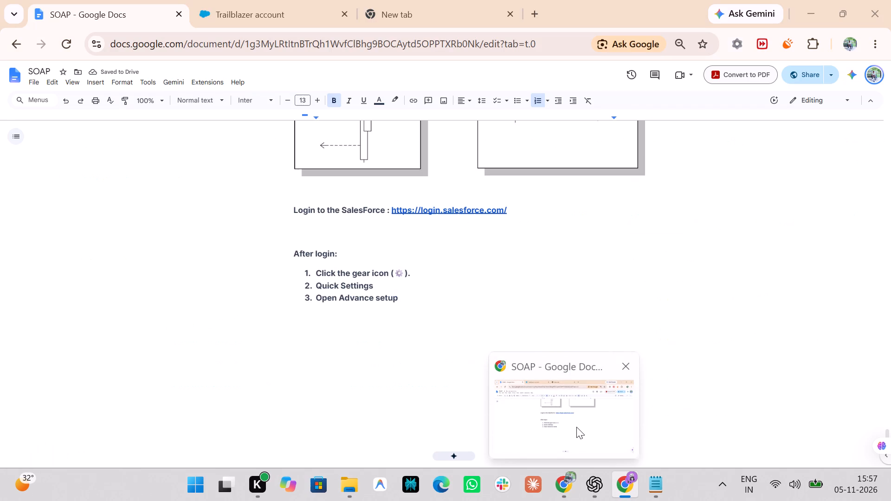
click(573, 443)
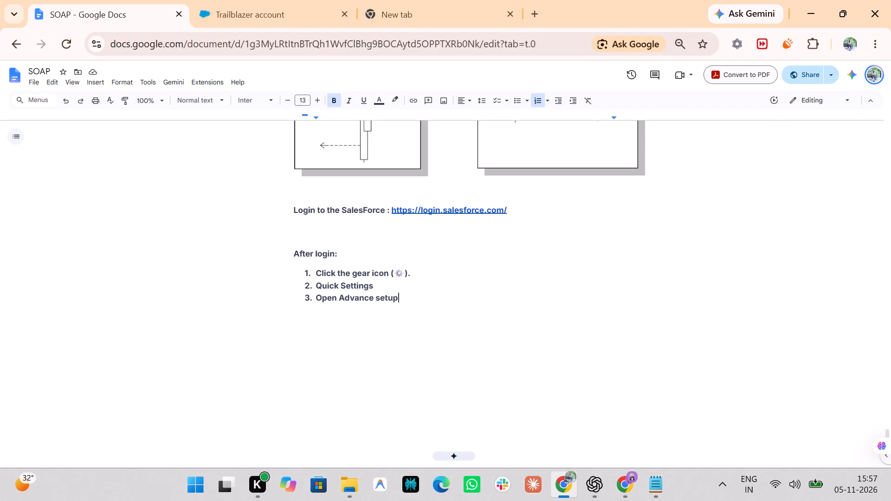
click(375, 299)
key(Left)
key(d)
click(407, 297)
key(Left)
key(Left)
key(Left)
key(Left)
key(BackSpace)
key(BackSpace)
key(shift+s)
key(Left)
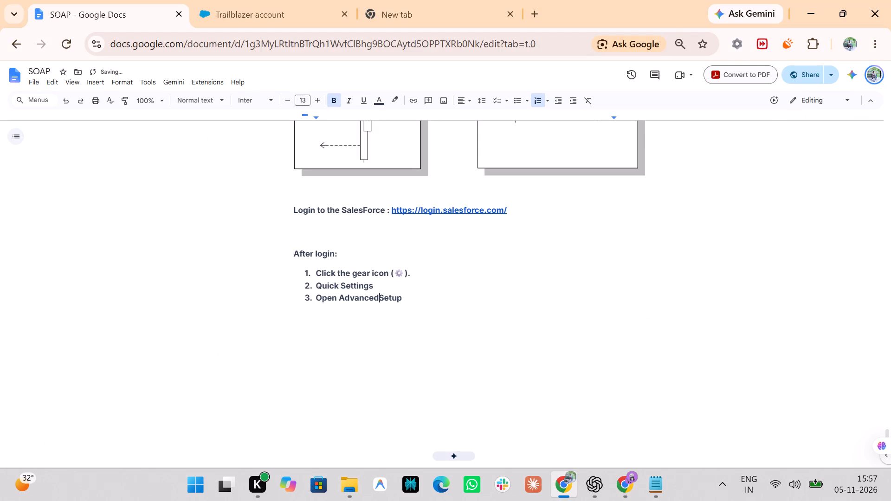
key(space)
key(End)
key(period)
key(Return)
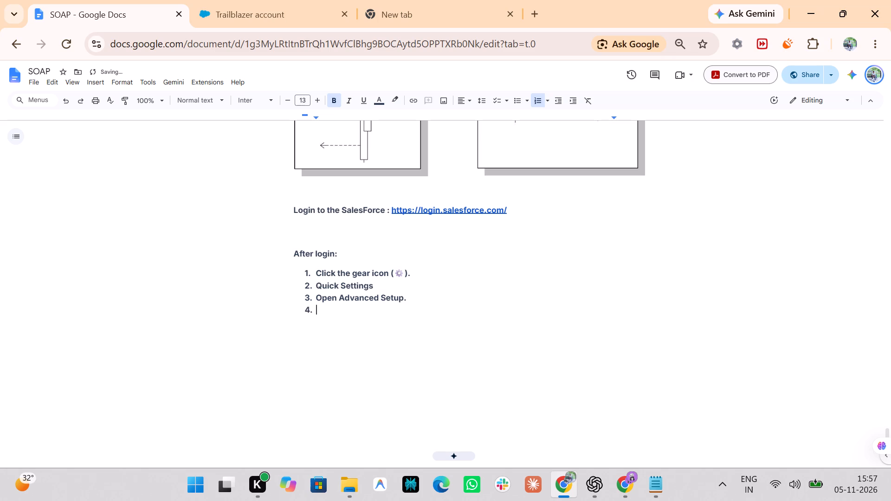
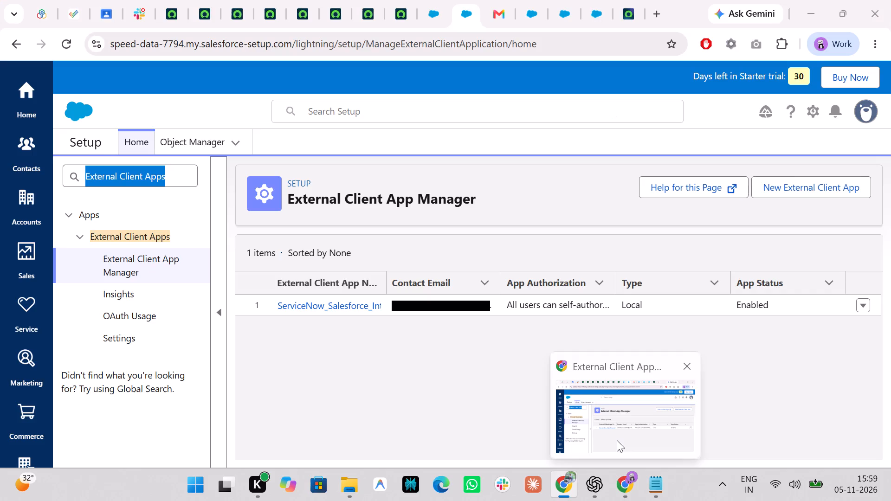
Capture the External Client App Manager page and paste the screenshot below the Quick Find line in the SOAP doc.
click(617, 440)
click(414, 424)
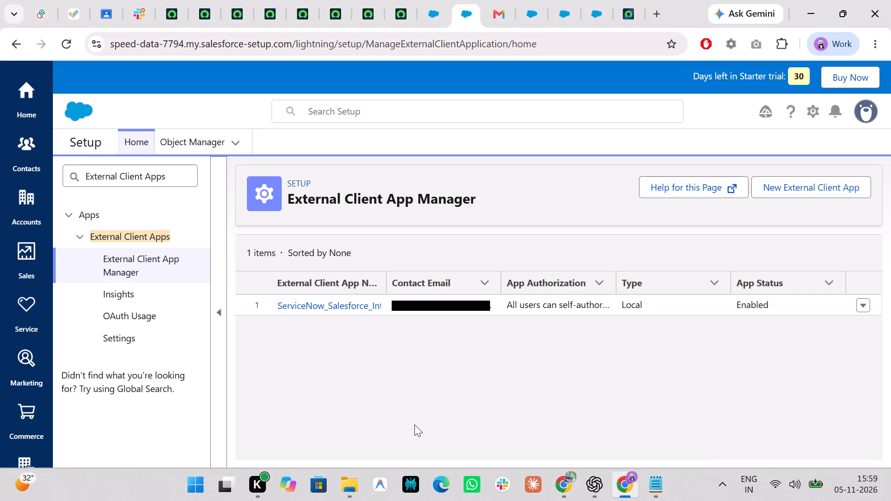
key(F23)
key(Print)
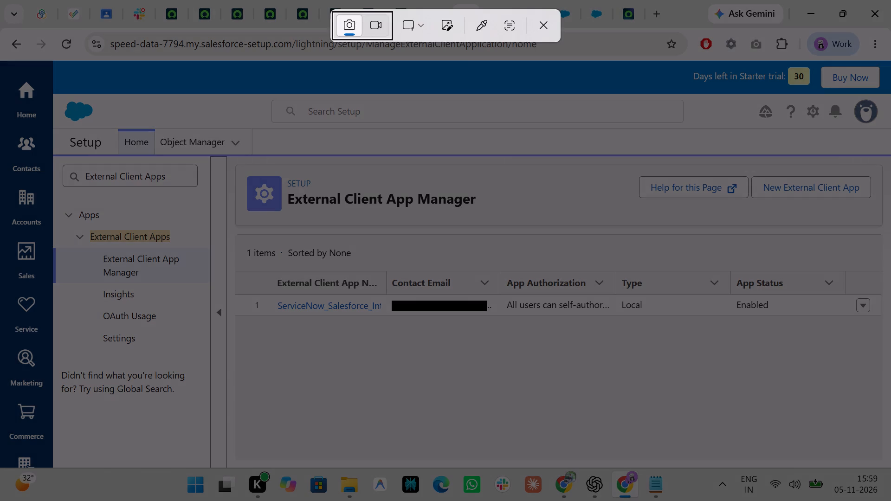
drag(0, 30, 890, 389)
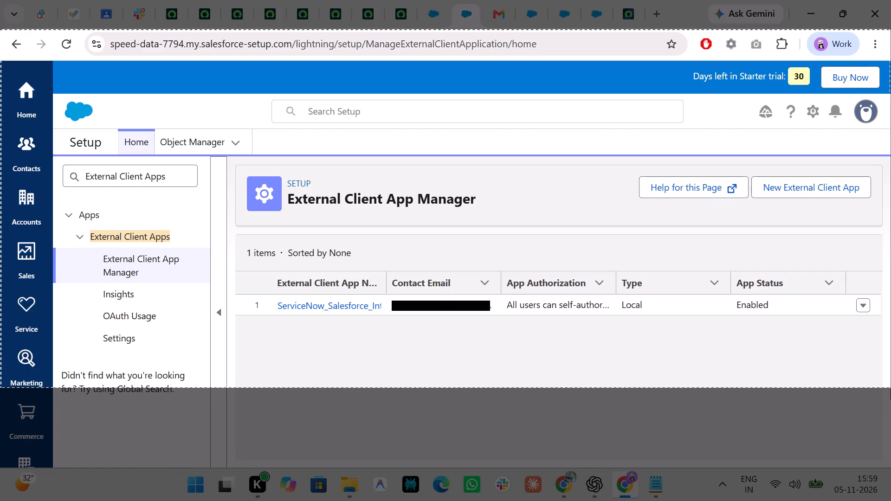
drag(890, 389, 890, 455)
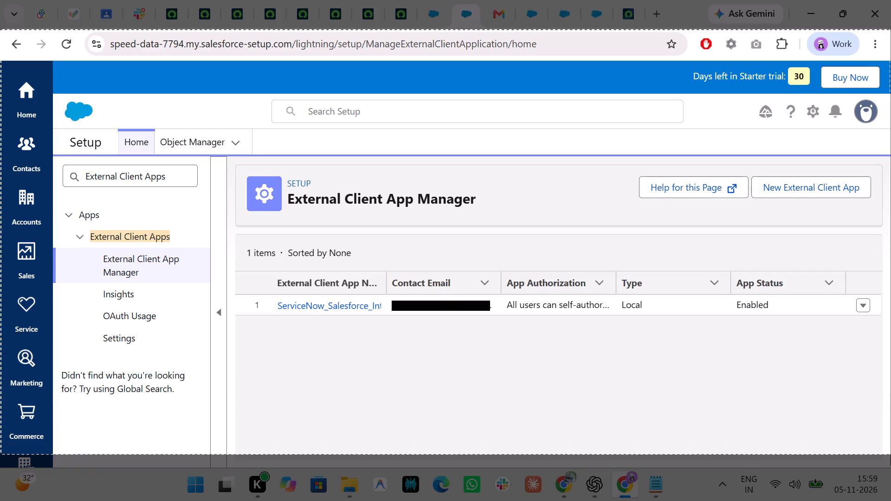
drag(890, 455, 890, 468)
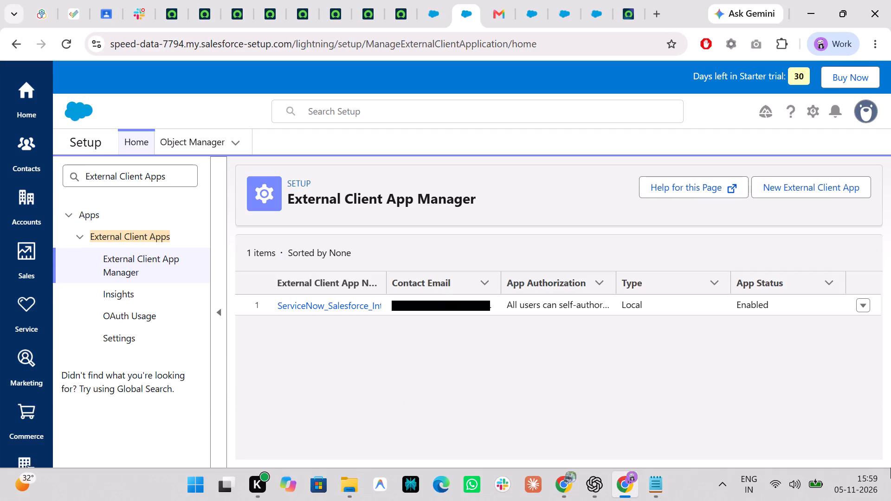
click(568, 484)
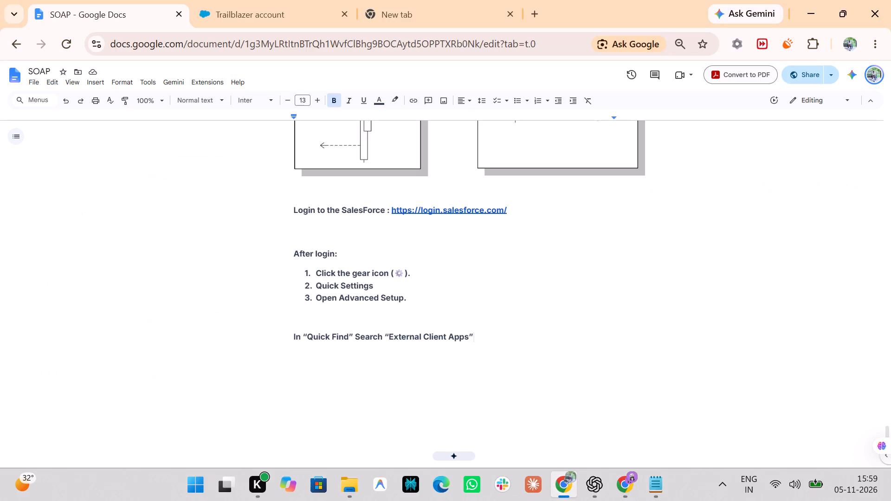
key(Return)
key(Return)
key(ctrl+v)
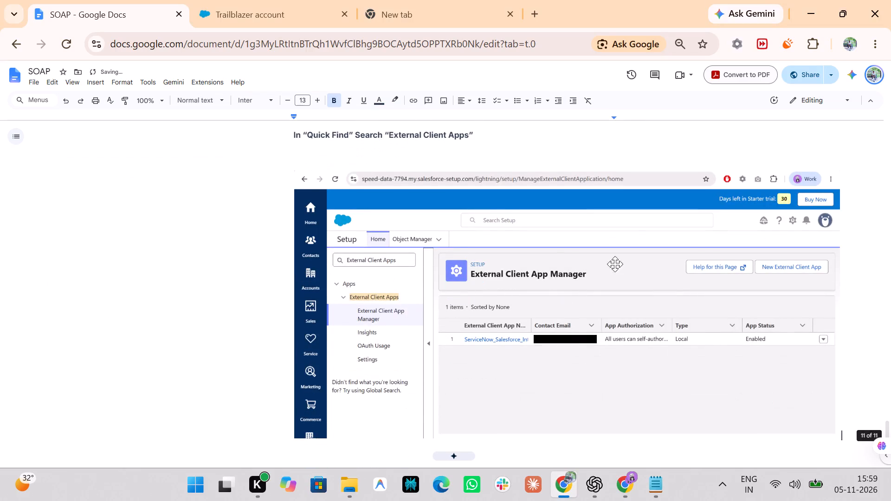
Shrink the pasted External Client App Manager screenshot to about two-thirds of its width, keeping its proportions.
right_click(619, 258)
click(619, 258)
click(511, 250)
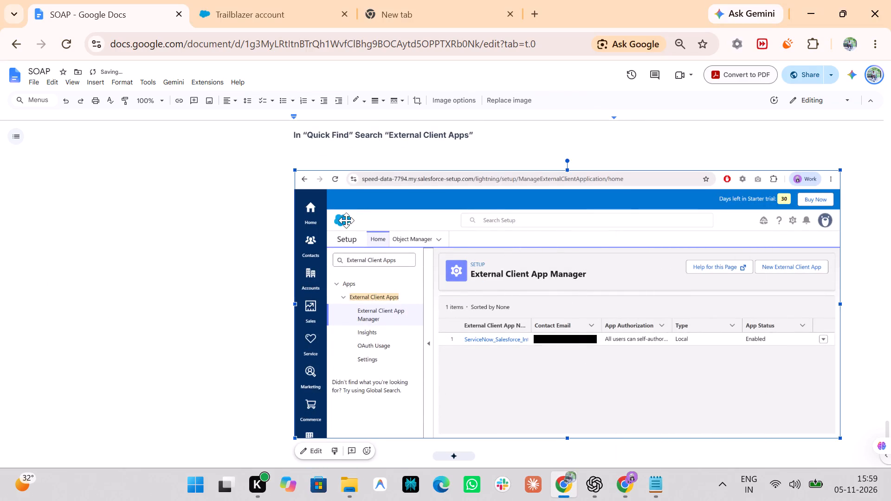
drag(294, 168, 406, 213)
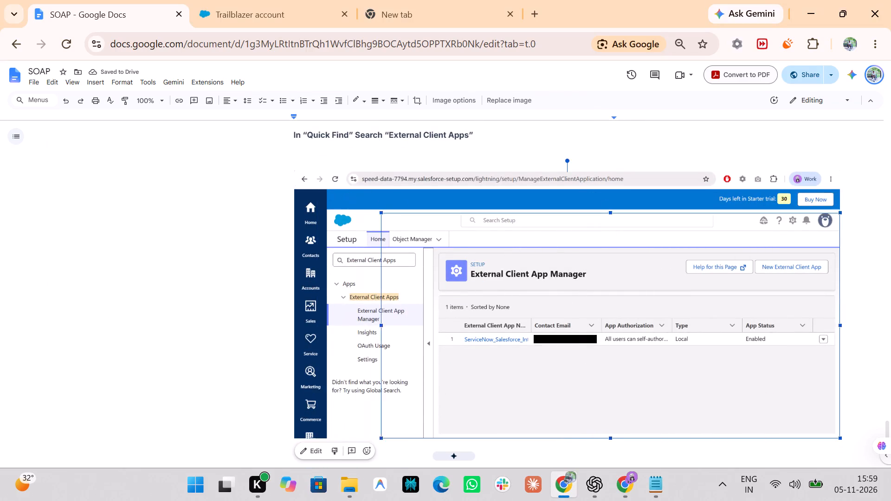
drag(406, 213, 438, 225)
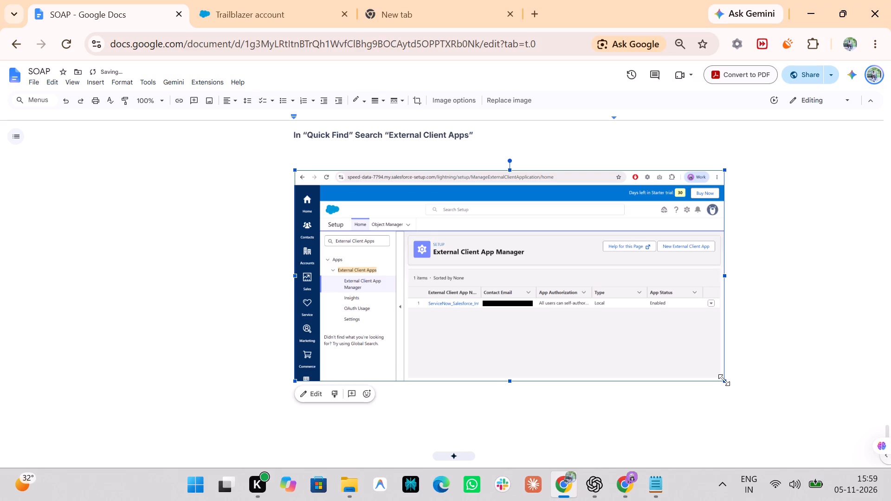
drag(724, 379, 651, 344)
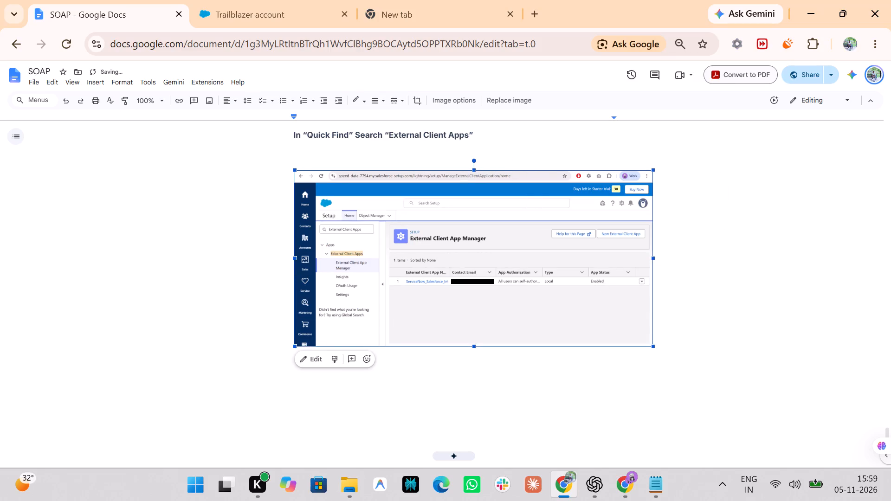
Append "> External Client App Manager" to the Quick Find line above the screenshot.
click(496, 131)
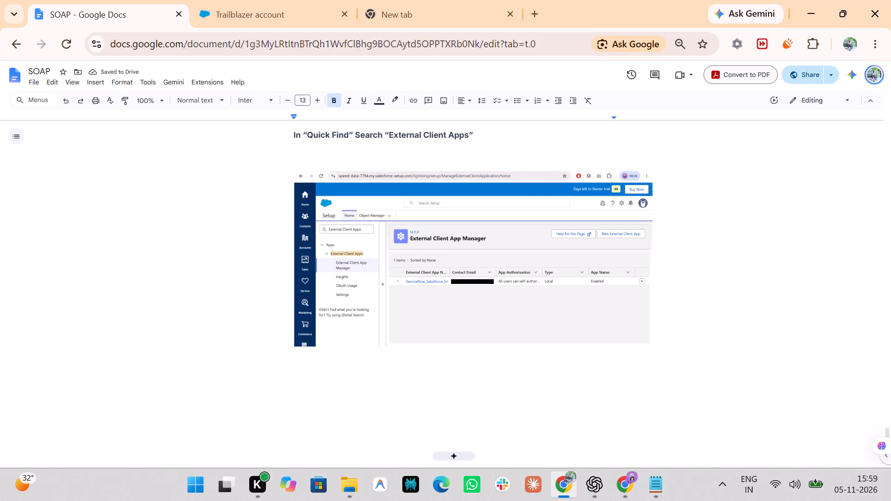
key(space)
text(>)
key(space)
text(External)
key(space)
text(Cline)
key(BackSpace)
key(BackSpace)
text(ent)
key(space)
text(App Manager.)
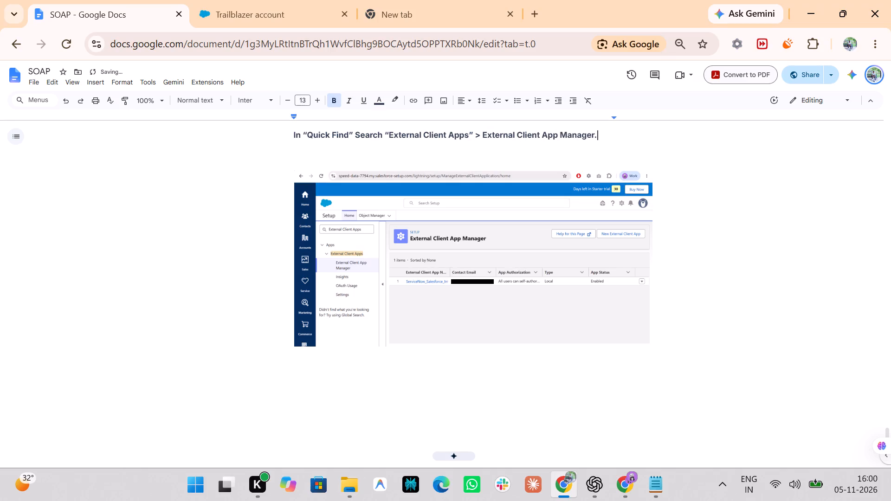
key(BackSpace)
Extend the same instruction line with "> create new Client App.".
key(space)
text(>)
key(space)
text(create)
key(space)
text(new)
key(space)
text(Client)
key(space)
key(shift+m)
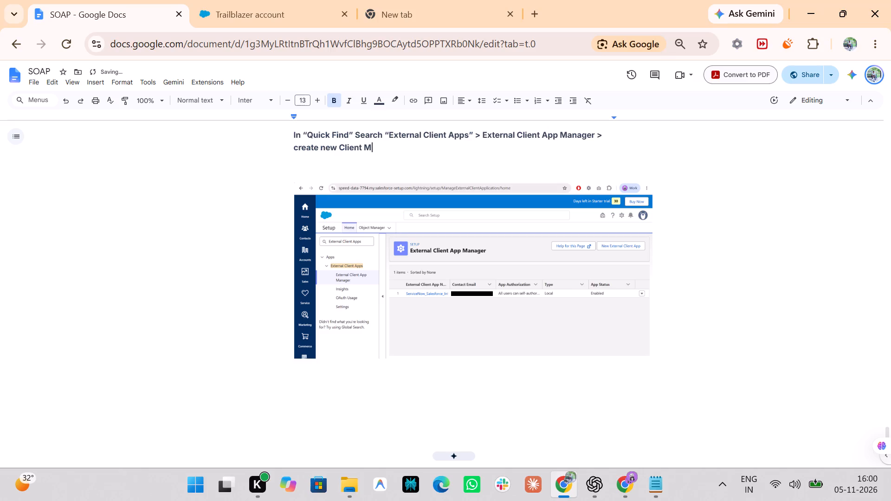
key(BackSpace)
text(App.)
Add a "Now ," line below the screenshot, followed by blank lines for more content.
click(687, 328)
key(Return)
key(Return)
text(No)
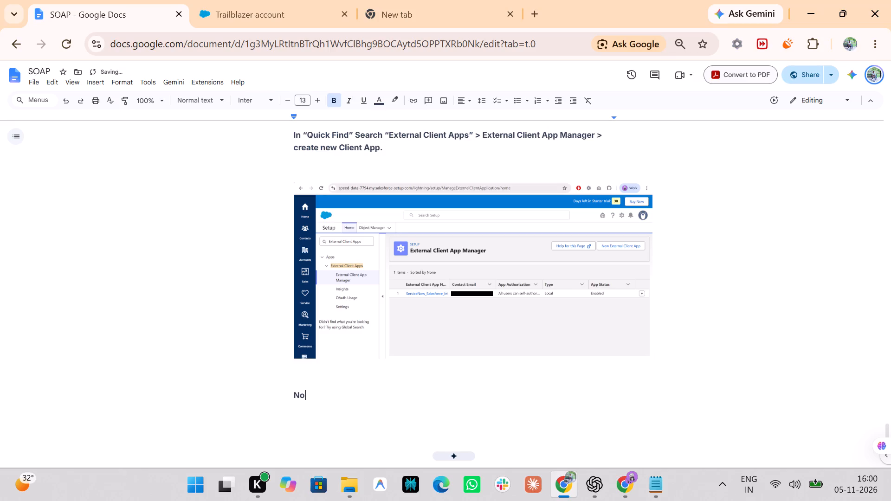
key(w)
key(space)
text(,)
key(Return)
key(Return)
In Salesforce Setup, open the ServiceNow_Salesforce_Integration app, expand its OAuth Policies, collapse App Policies and look over the policy settings.
click(623, 498)
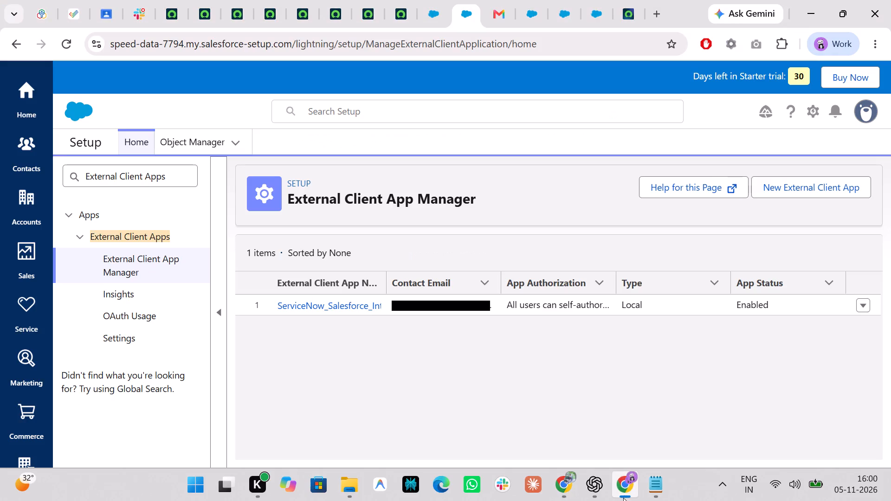
click(313, 303)
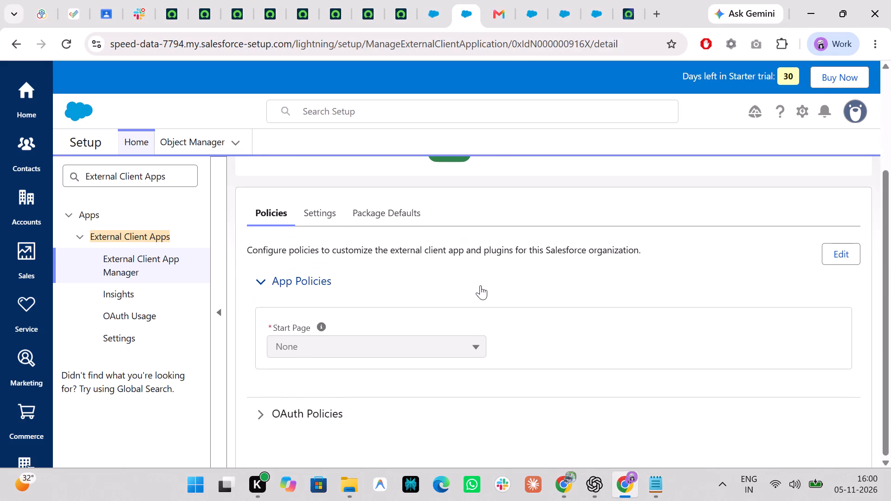
click(289, 412)
click(287, 283)
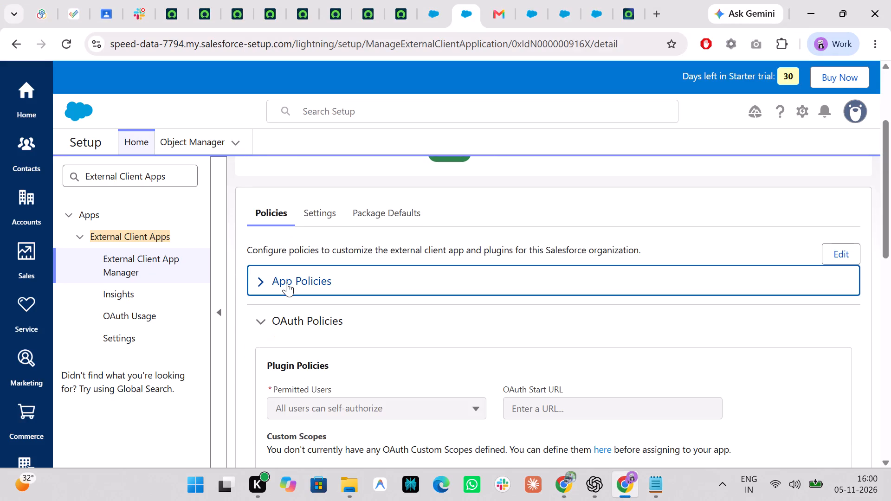
scroll(463, 336, down, 4)
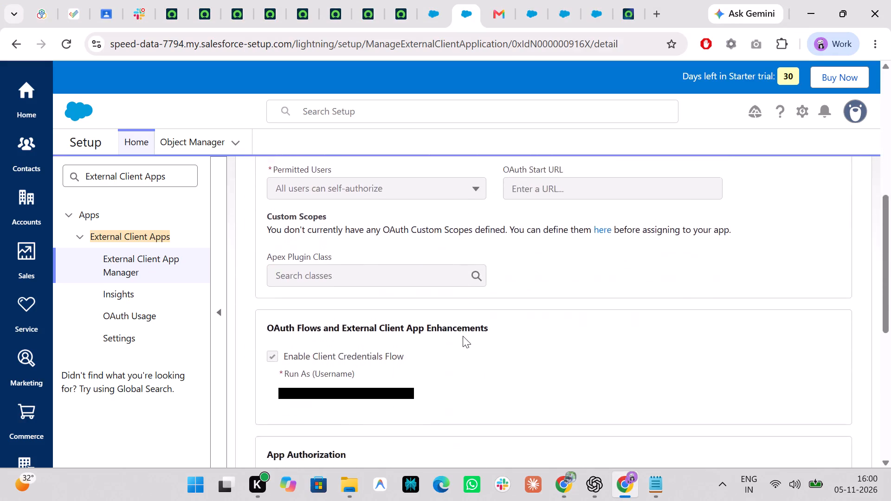
scroll(463, 336, down, 2)
scroll(463, 336, up, 2)
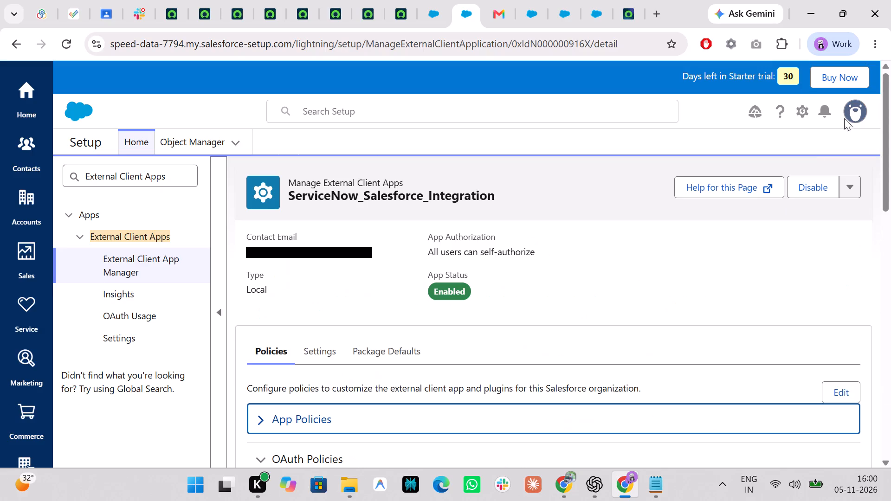
Zoom the app's page out and expand App Policies so it is framed together with OAuth Policies.
click(875, 50)
click(777, 319)
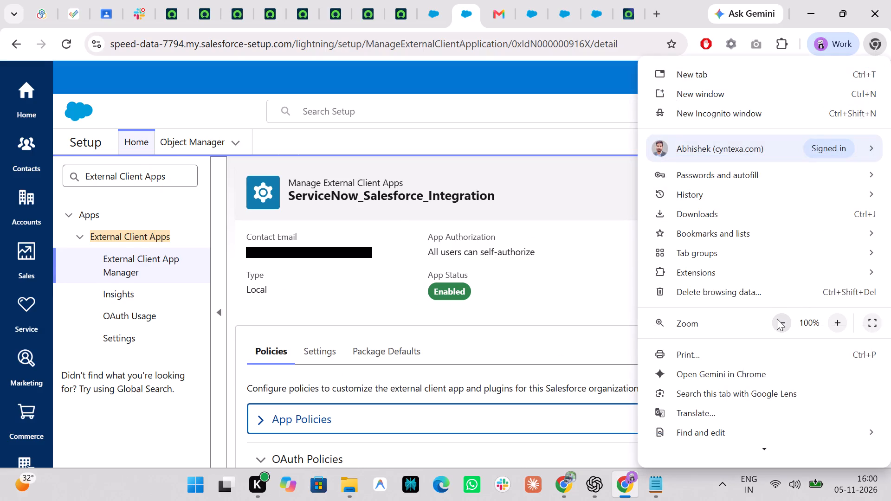
click(777, 319)
click(548, 225)
scroll(548, 225, down, 1)
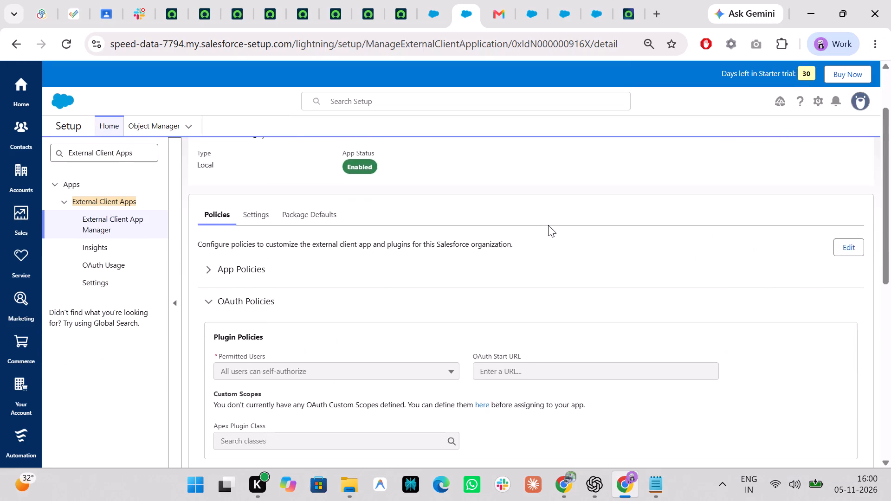
scroll(548, 225, down, 1)
click(347, 215)
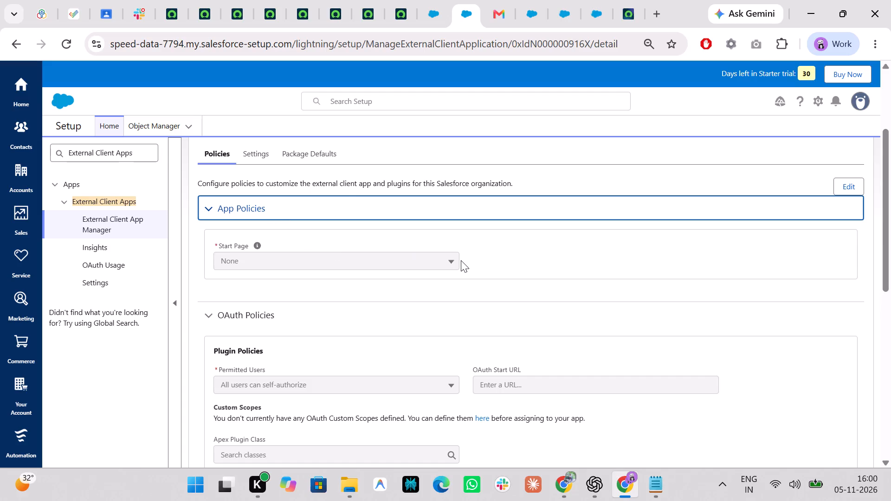
scroll(461, 260, right, 1)
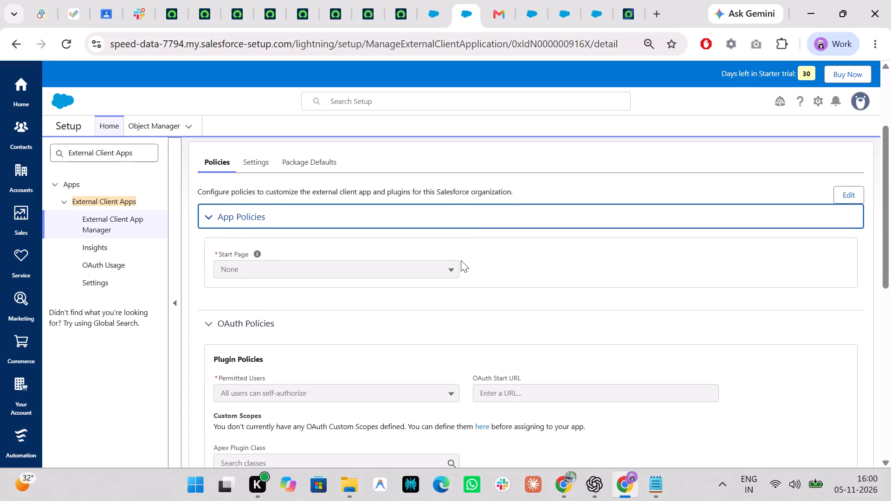
scroll(461, 260, right, 1)
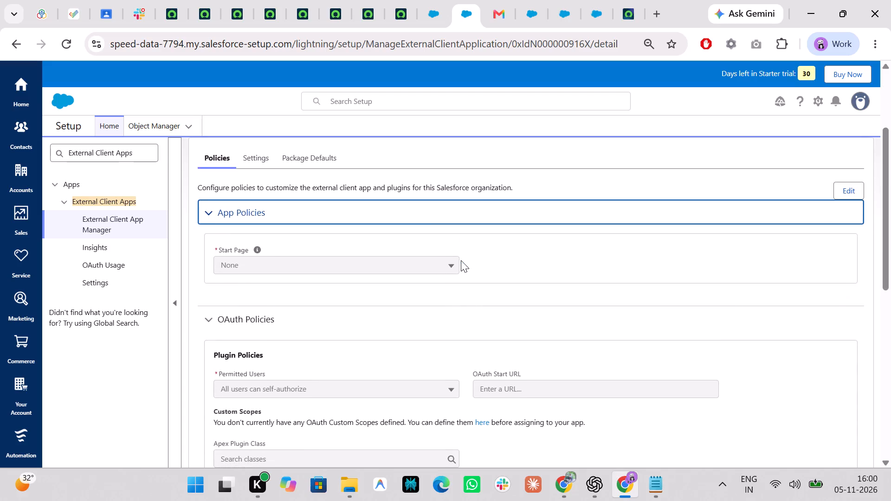
Capture a screenshot of the browser window showing the app's App Policies and OAuth Policies sections, leaving out most of the taskbar.
key(F23)
key(Print)
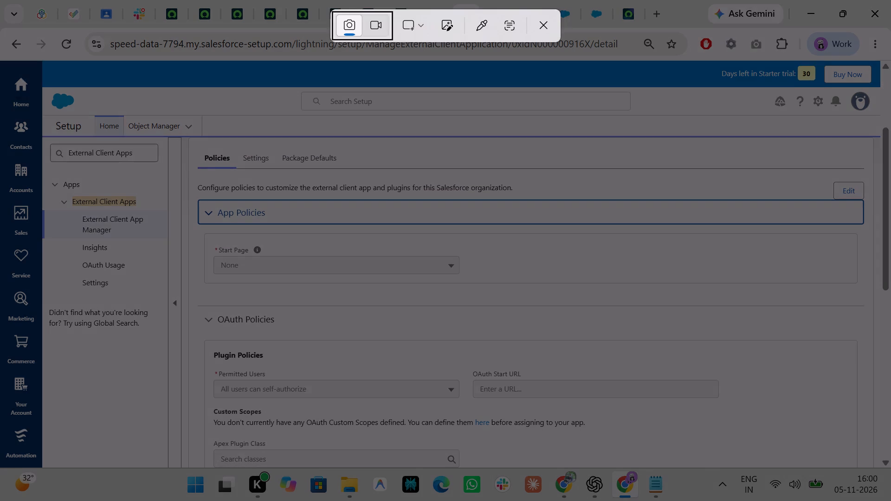
drag(0, 0, 890, 436)
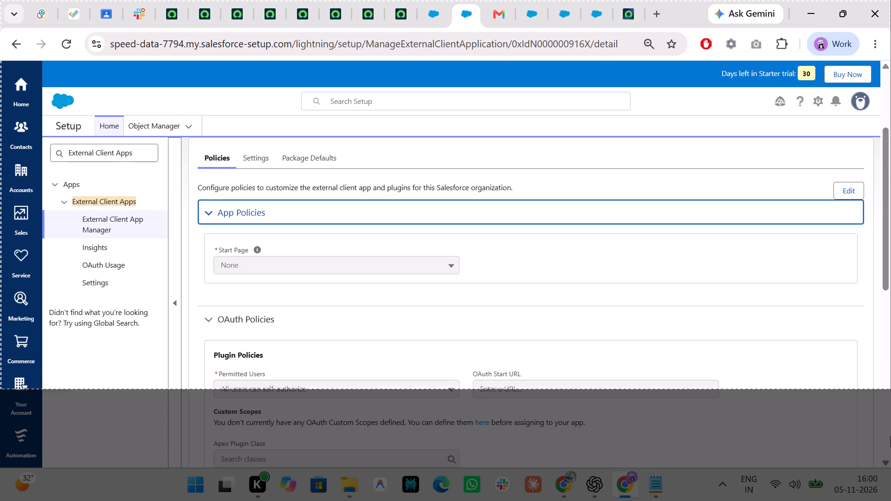
drag(890, 436, 890, 474)
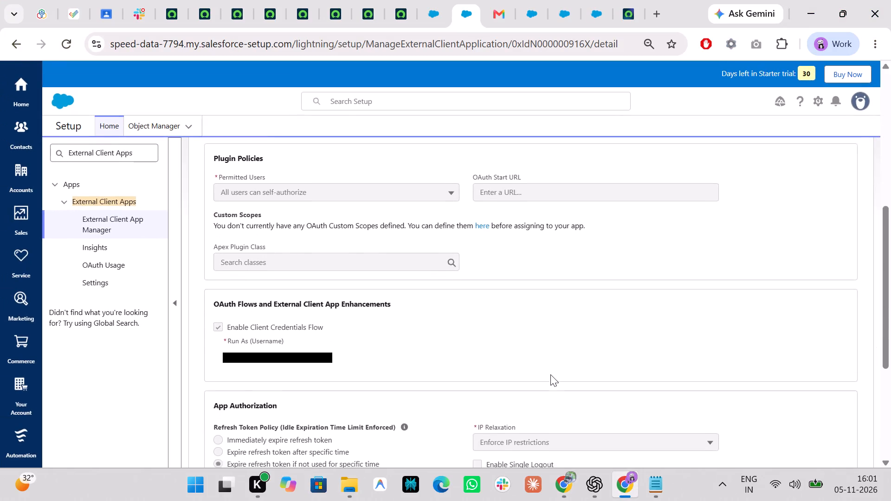
scroll(550, 374, down, 1)
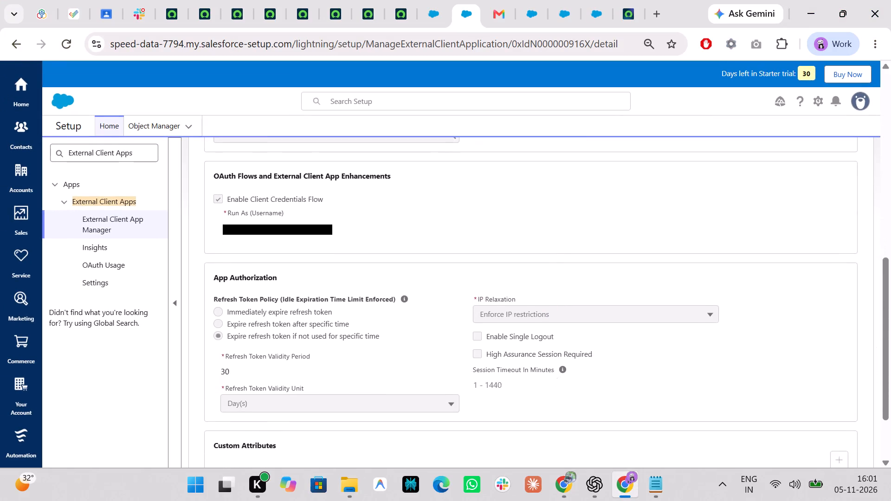
scroll(550, 374, down, 1)
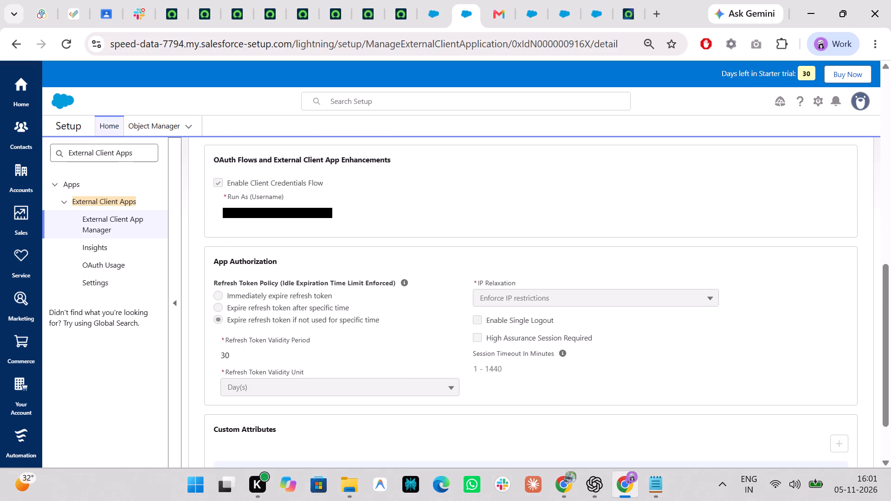
scroll(550, 374, down, 1)
key(F23)
key(Print)
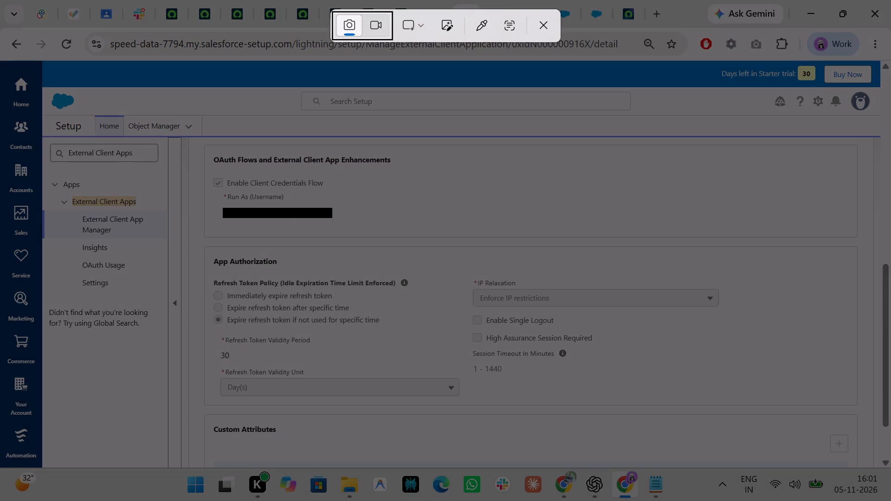
drag(0, 0, 890, 500)
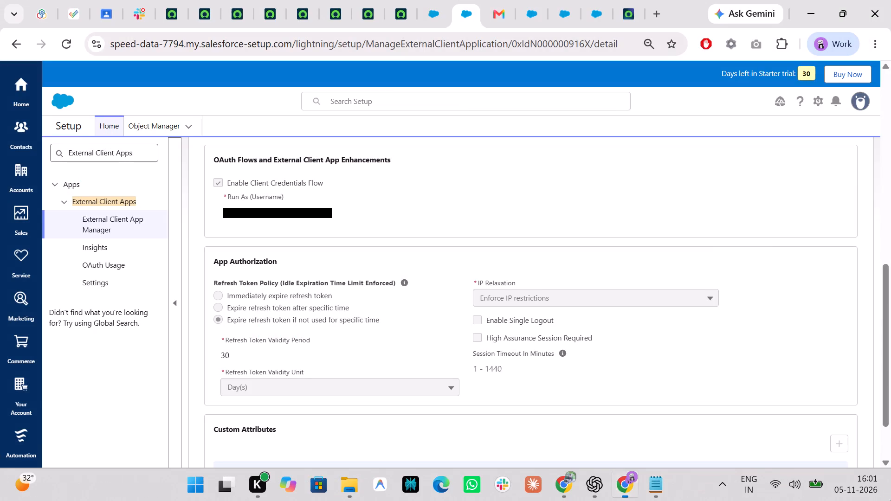
Paste the App Authorization screenshot below the policies one in the SOAP doc, shrink it to about 70% and add two line breaks.
click(563, 478)
key(ctrl+v)
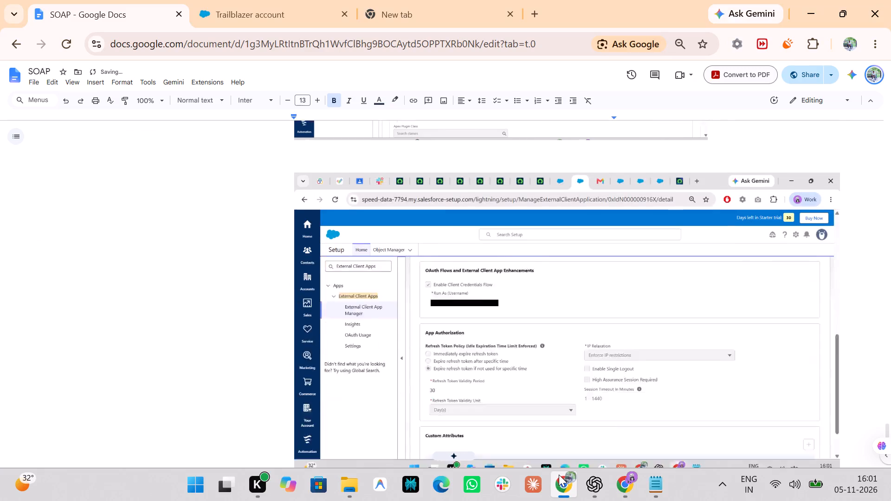
click(691, 352)
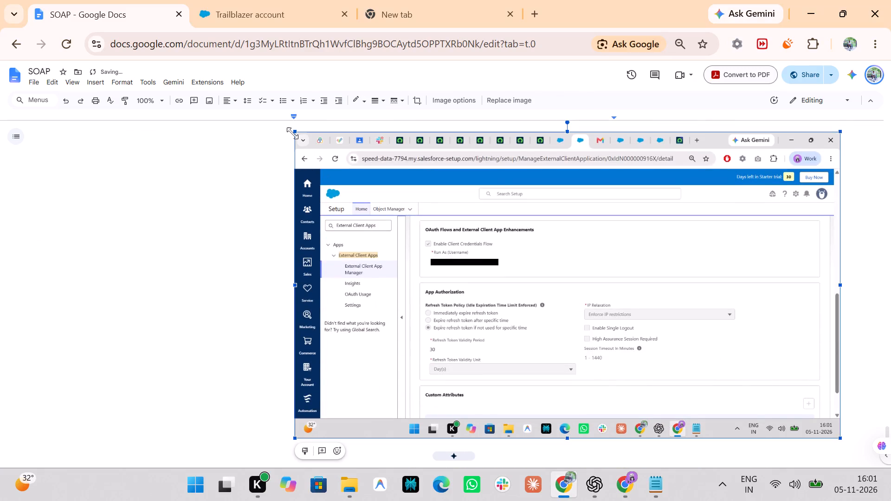
drag(292, 133, 472, 224)
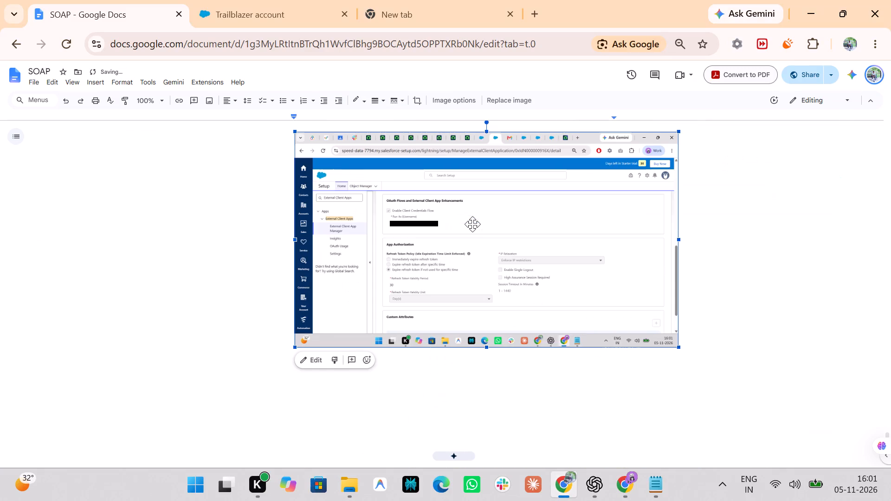
click(710, 346)
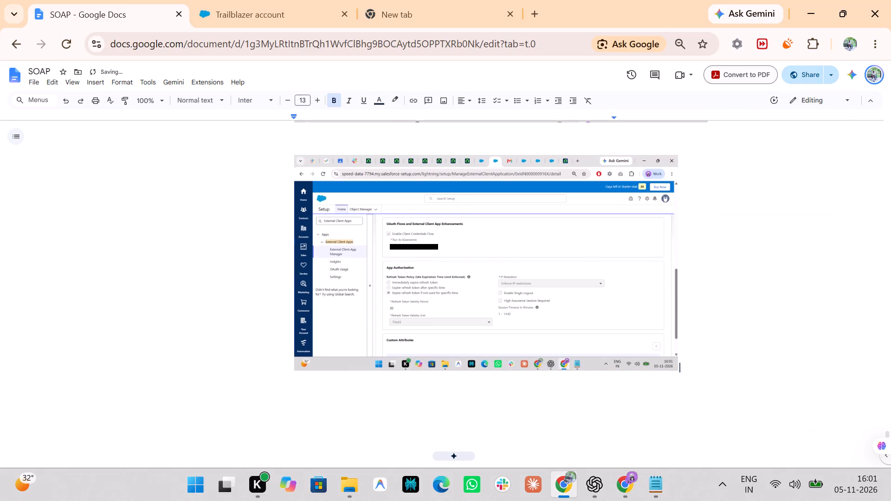
key(Return)
key(Return)
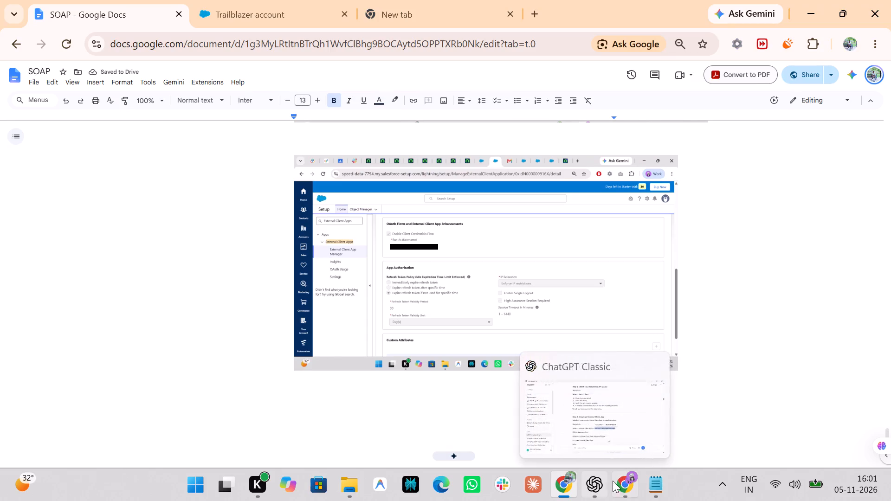
In Salesforce Setup, show the app's Settings with Basic Information and capture a screenshot of the browser window without the taskbar.
click(614, 482)
scroll(503, 357, down, 2)
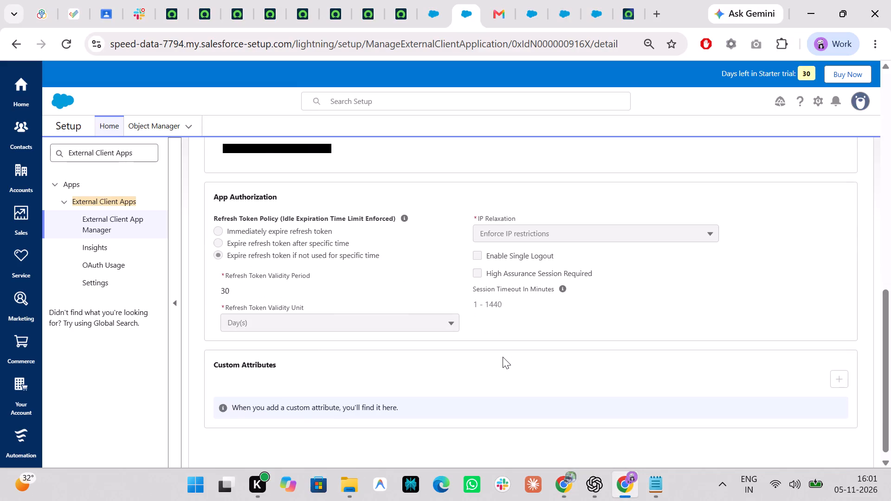
scroll(503, 357, up, 2)
click(261, 287)
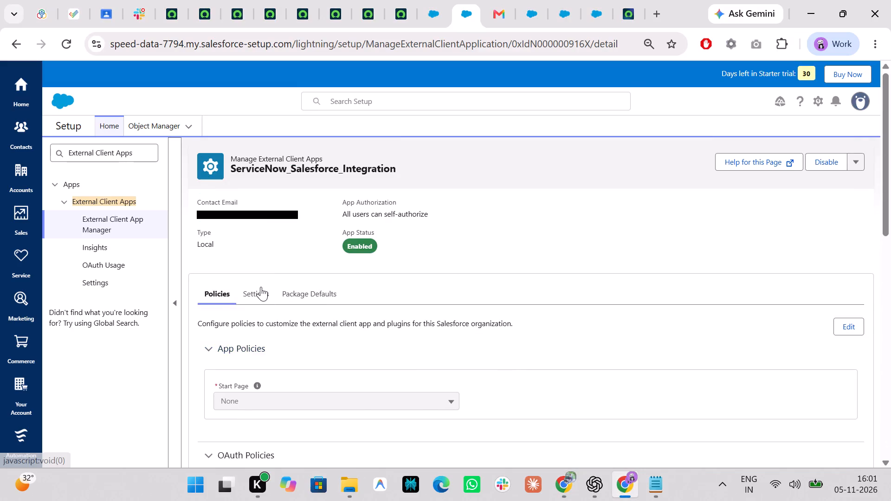
scroll(452, 245, down, 3)
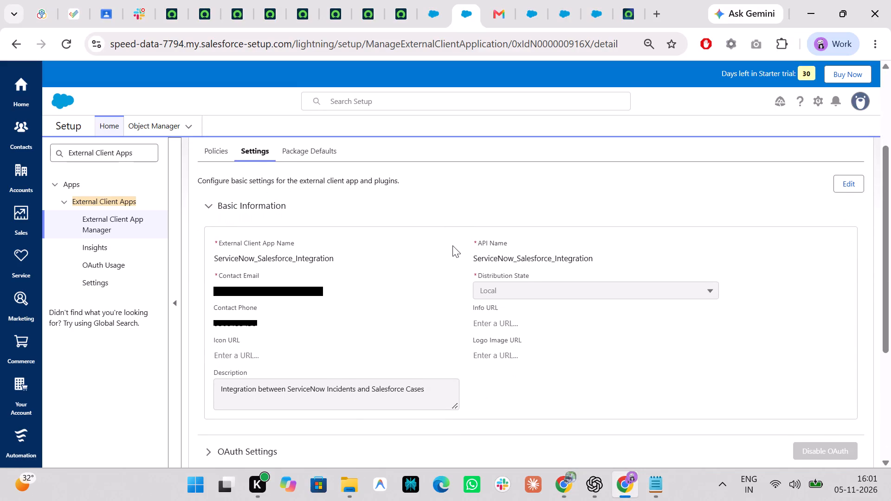
key(F23)
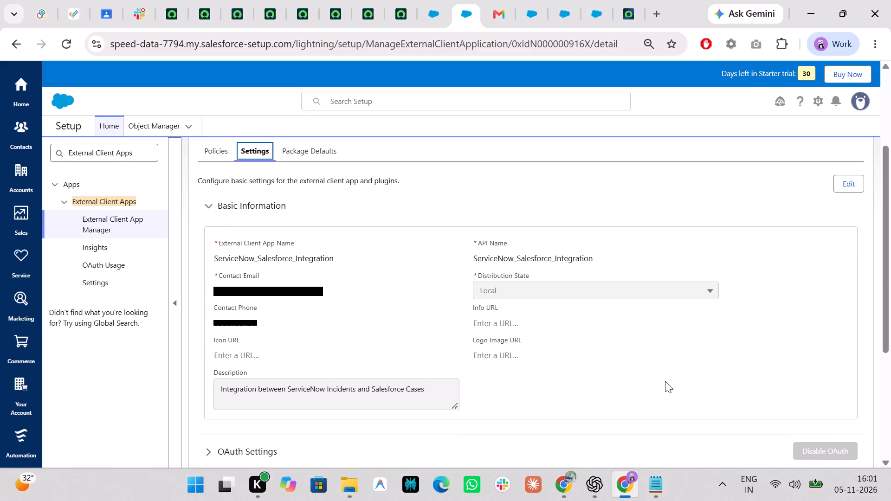
key(Print)
drag(0, 0, 768, 274)
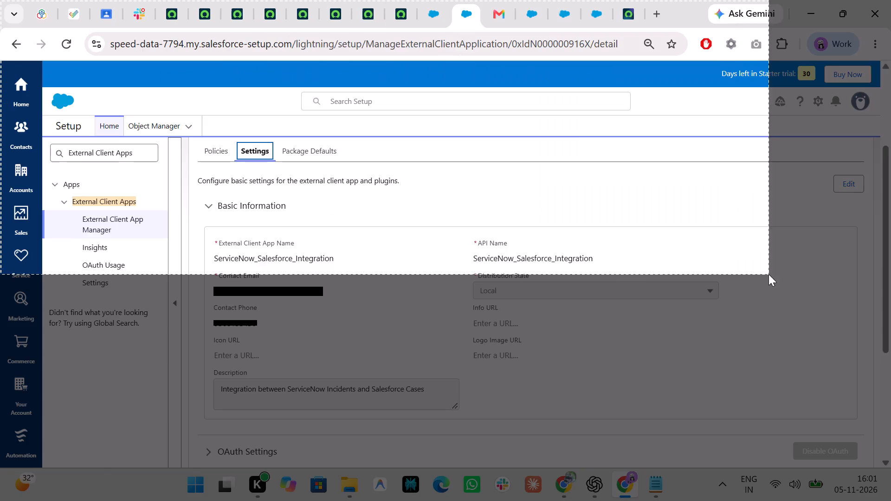
drag(768, 274, 890, 468)
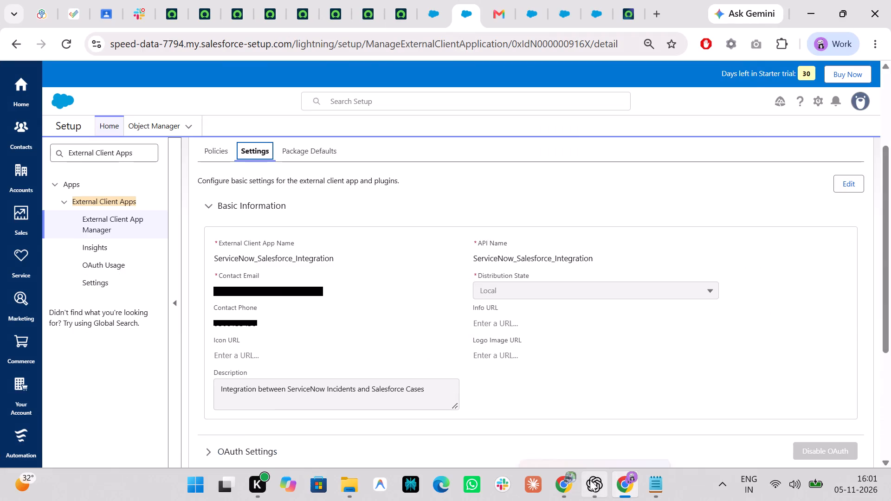
Paste the Basic Information screenshot at the end of the SOAP doc and shrink it to about two-thirds size.
click(567, 480)
key(ctrl+v)
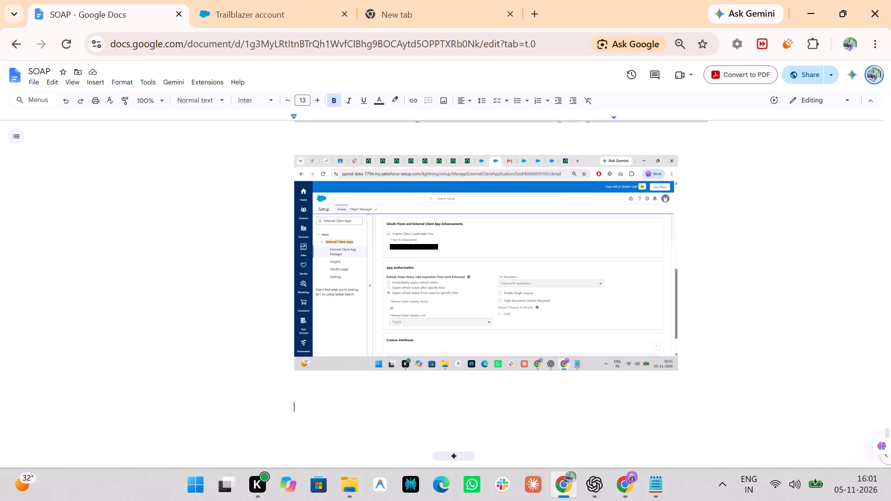
click(665, 347)
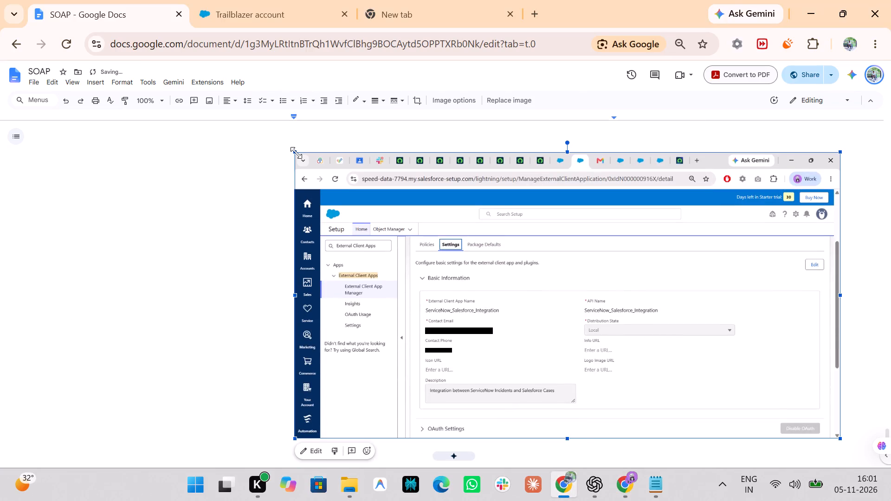
drag(296, 153, 499, 246)
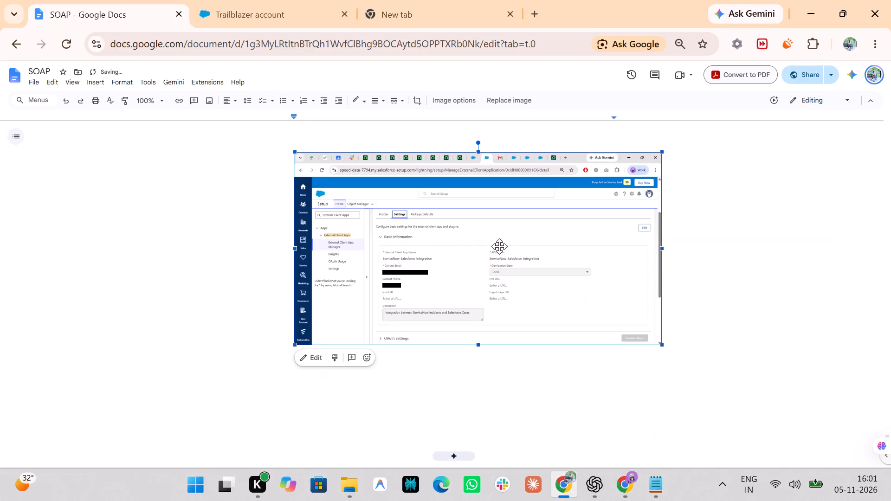
Enlarge the Basic Information screenshot by about 30%, keeping its proportions.
scroll(611, 263, up, 1)
scroll(611, 263, down, 1)
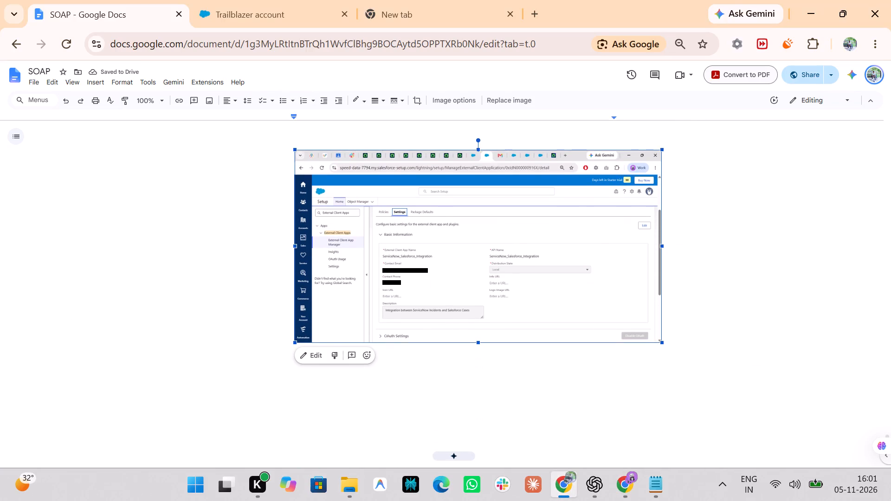
click(659, 340)
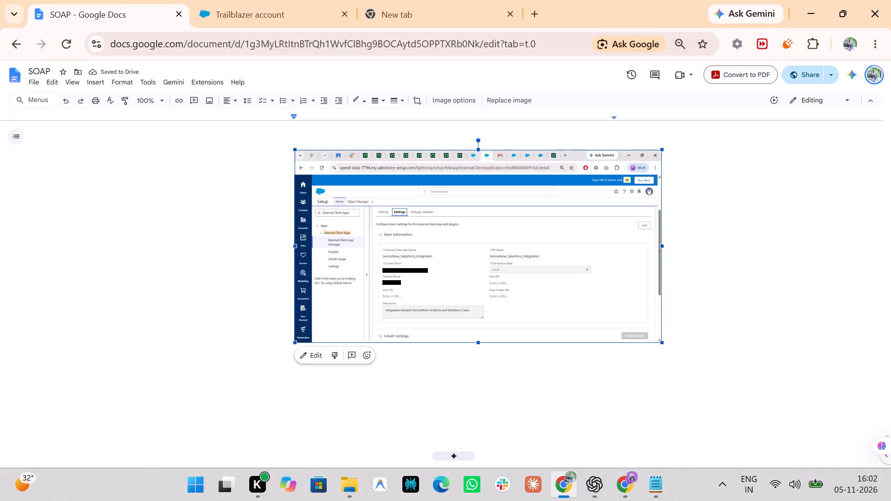
drag(659, 343, 770, 386)
Enlarge the App Authorization screenshot to about the same width as the Basic Information screenshot below it.
scroll(770, 386, up, 2)
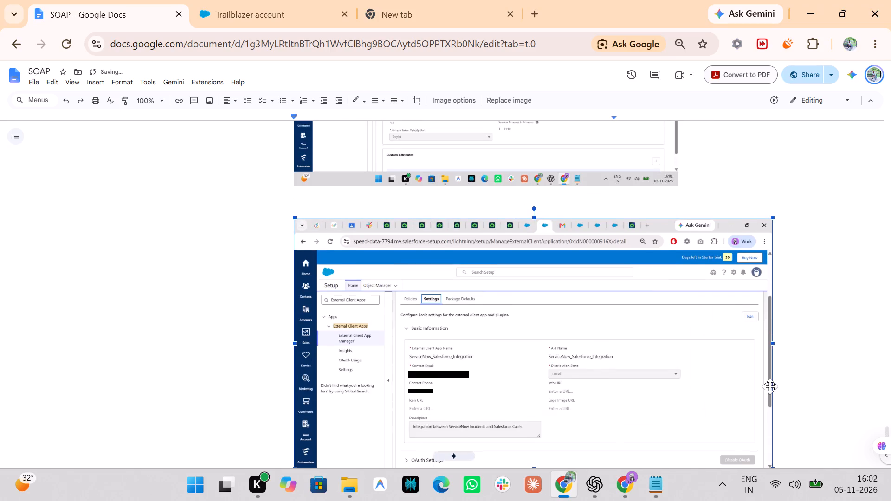
scroll(770, 386, up, 1)
click(624, 173)
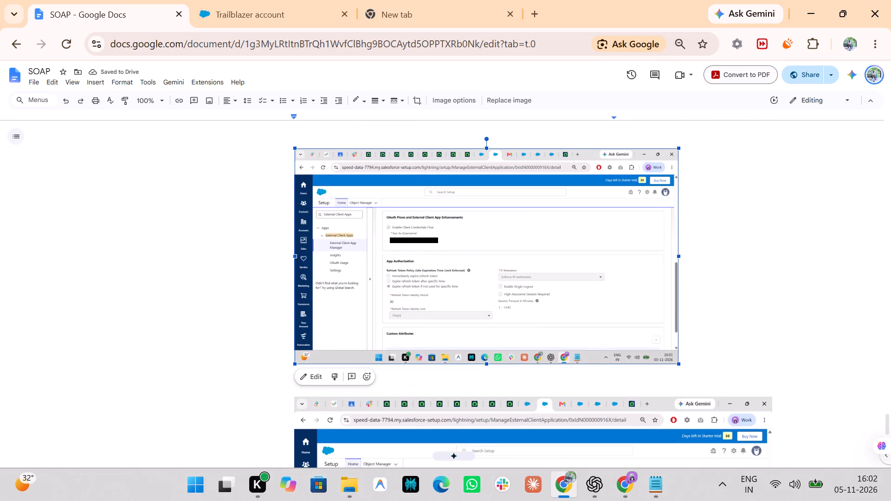
drag(678, 362, 762, 367)
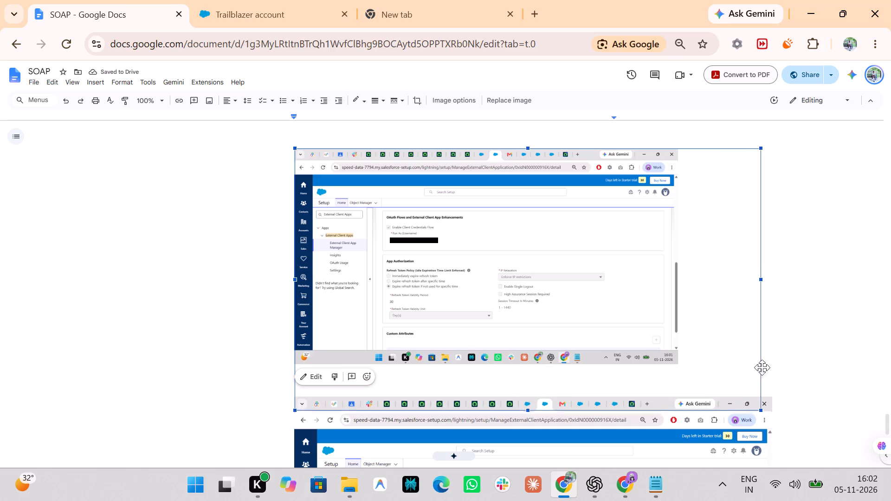
drag(762, 367, 770, 367)
scroll(770, 367, up, 3)
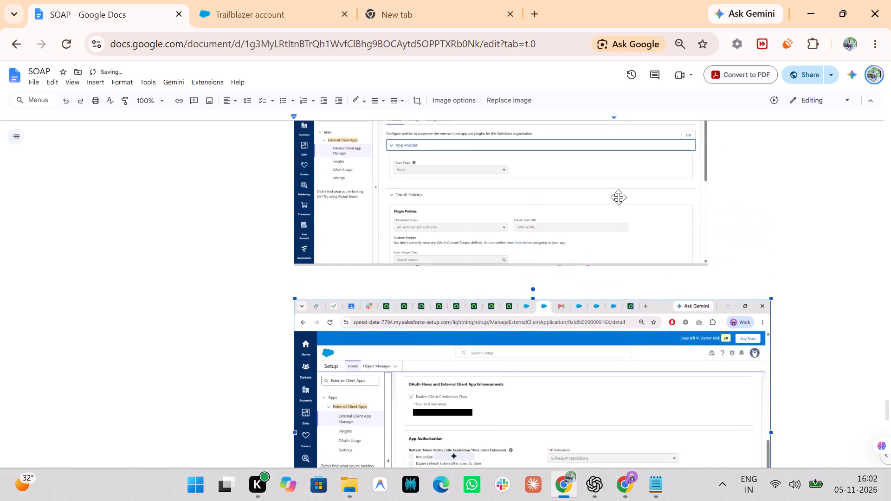
Enlarge the App Policies screenshot to about the same width as the App Authorization screenshot below it.
click(619, 197)
drag(710, 368, 761, 386)
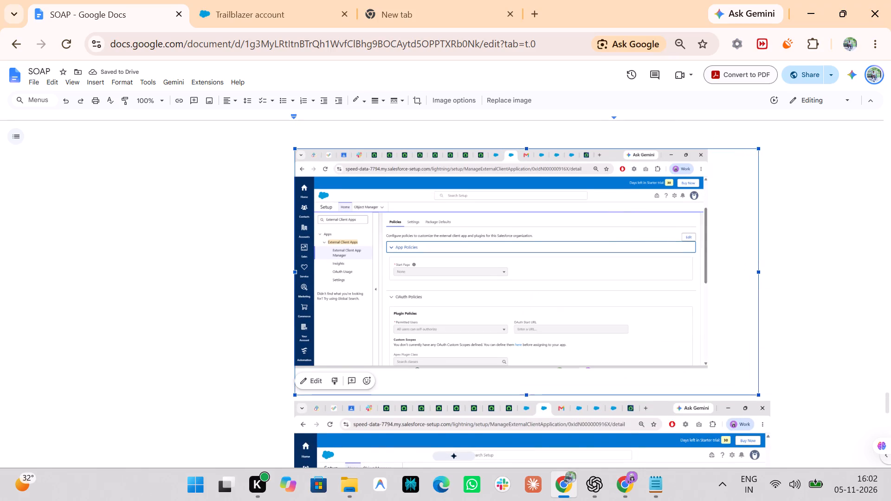
drag(761, 386, 769, 389)
Add two new lines after the Basic Information screenshot at the end of the SOAP doc.
scroll(769, 389, down, 3)
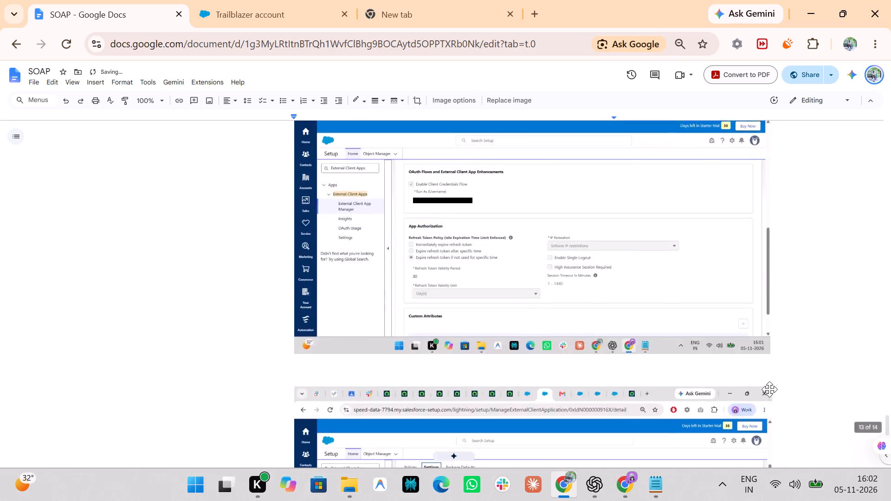
scroll(769, 389, down, 4)
click(821, 257)
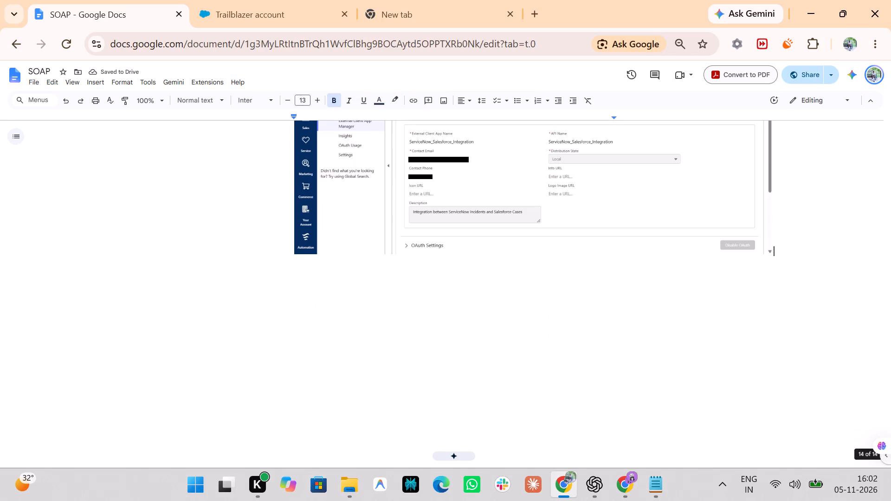
key(Return)
key(Return)
scroll(634, 358, right, 1)
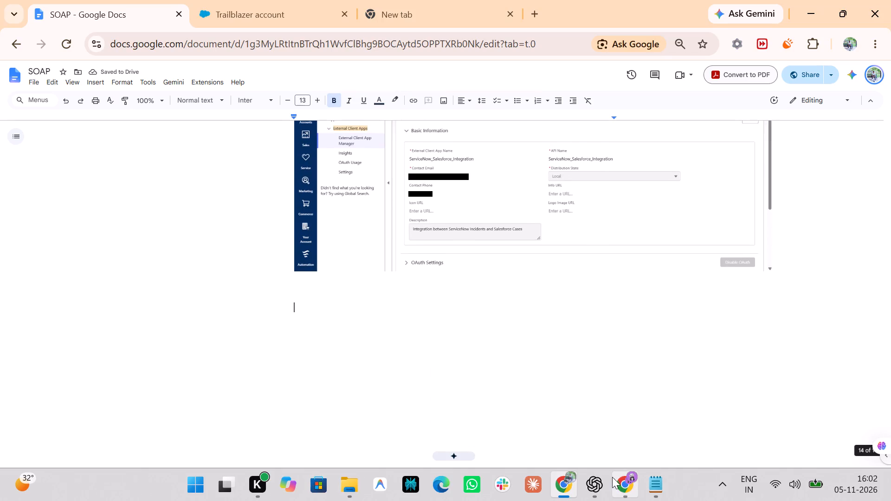
In Salesforce Setup, expand the app's OAuth Settings and capture a screenshot of the browser window showing Callback URL and OAuth Scopes, without the taskbar.
click(618, 479)
scroll(552, 298, down, 1)
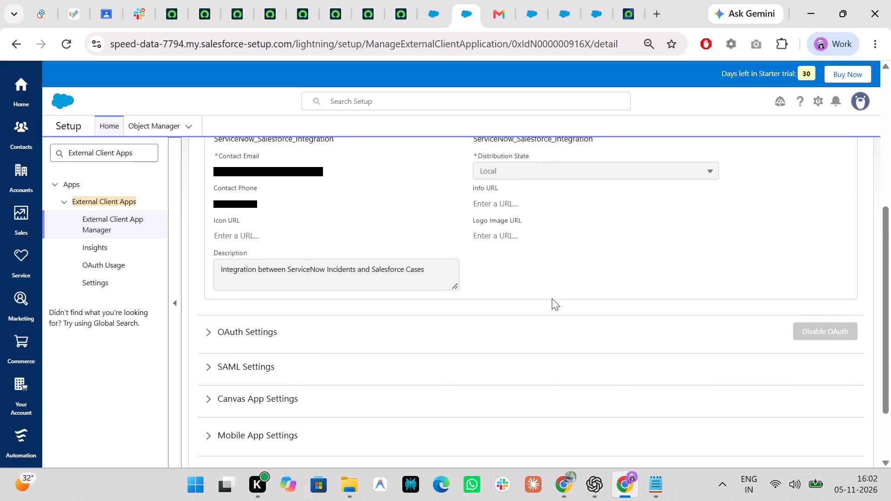
scroll(552, 298, down, 1)
click(466, 284)
scroll(466, 284, down, 1)
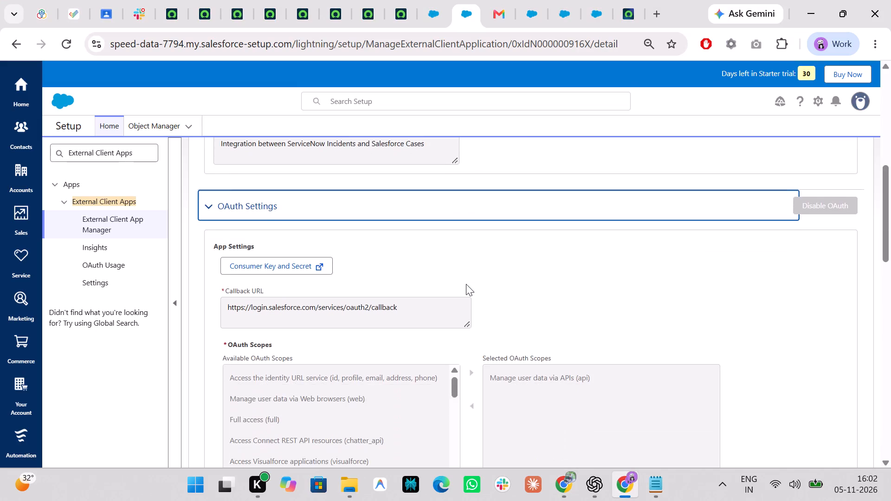
scroll(466, 284, down, 2)
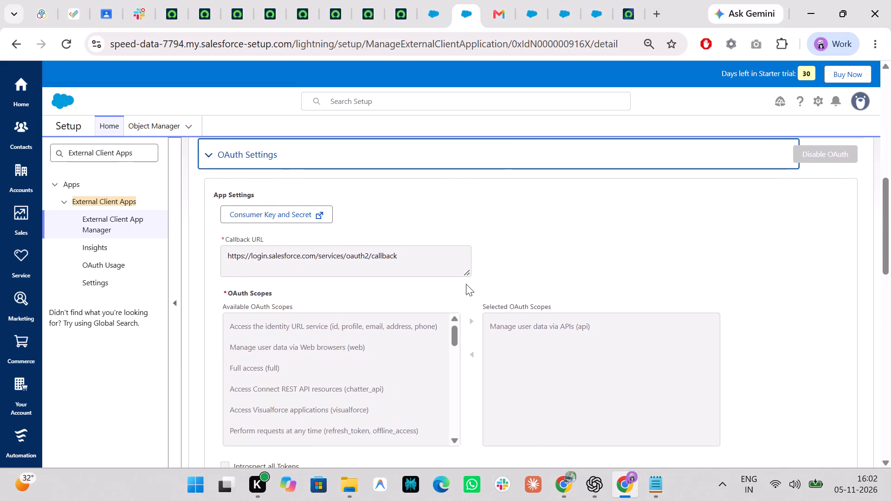
key(F23)
key(Print)
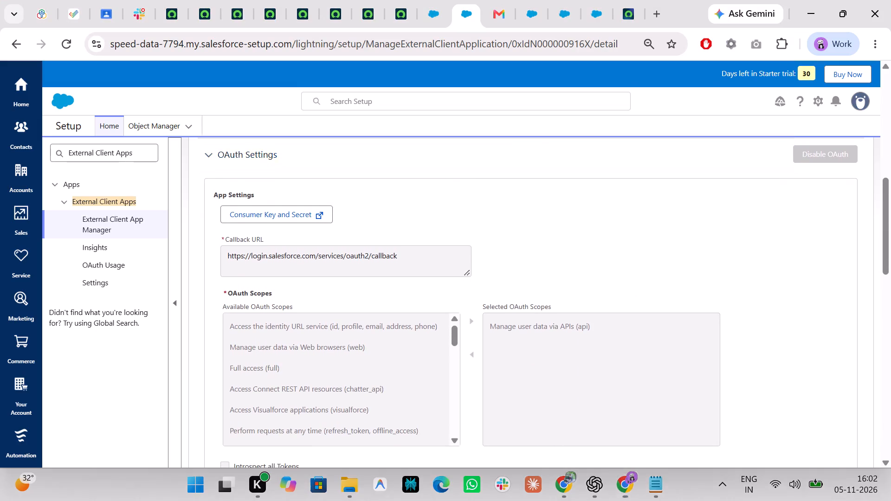
drag(0, 0, 890, 413)
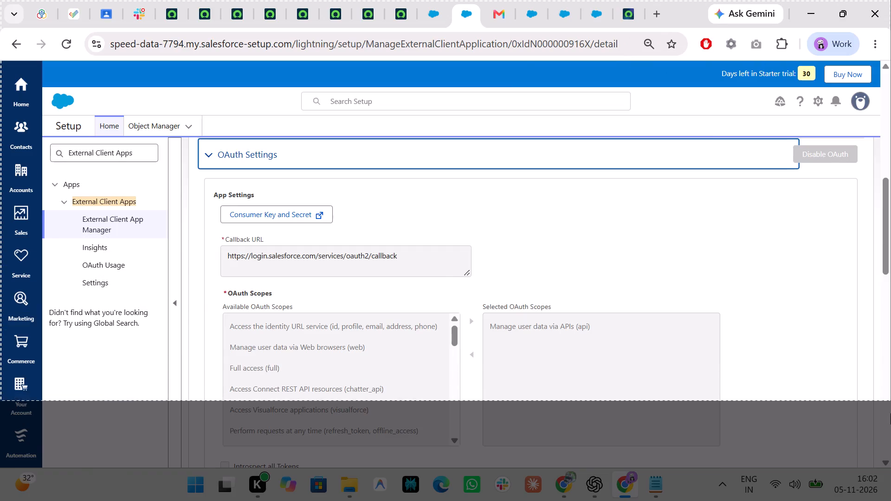
drag(890, 413, 890, 470)
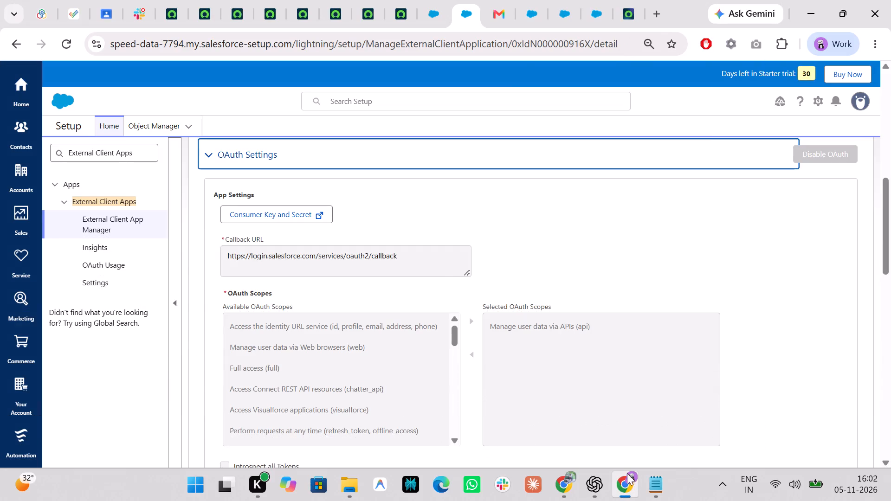
Paste the OAuth Settings screenshot at the end of the SOAP doc and shrink it to about three-quarters size.
click(570, 484)
key(ctrl+v)
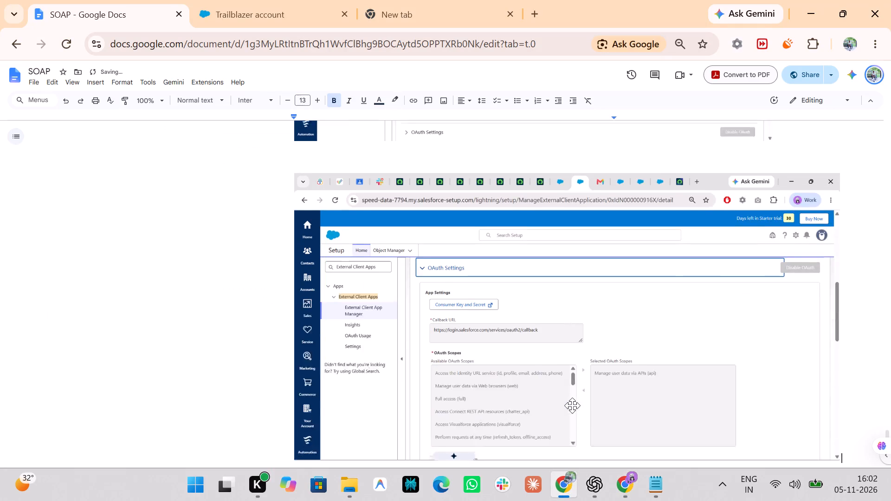
click(665, 351)
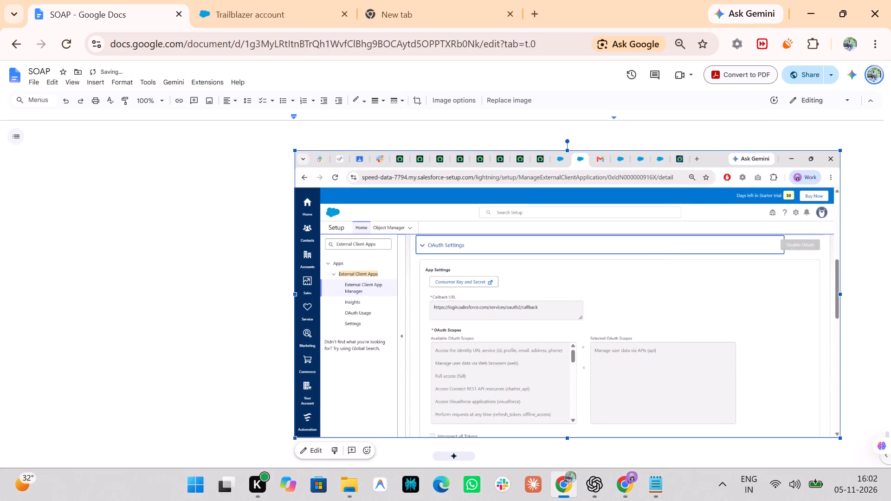
drag(293, 152, 449, 220)
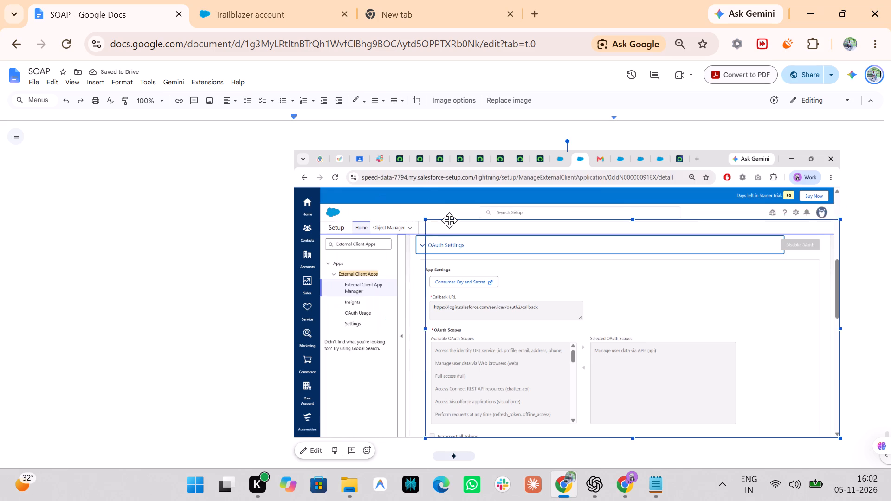
drag(449, 220, 450, 220)
scroll(450, 220, right, 1)
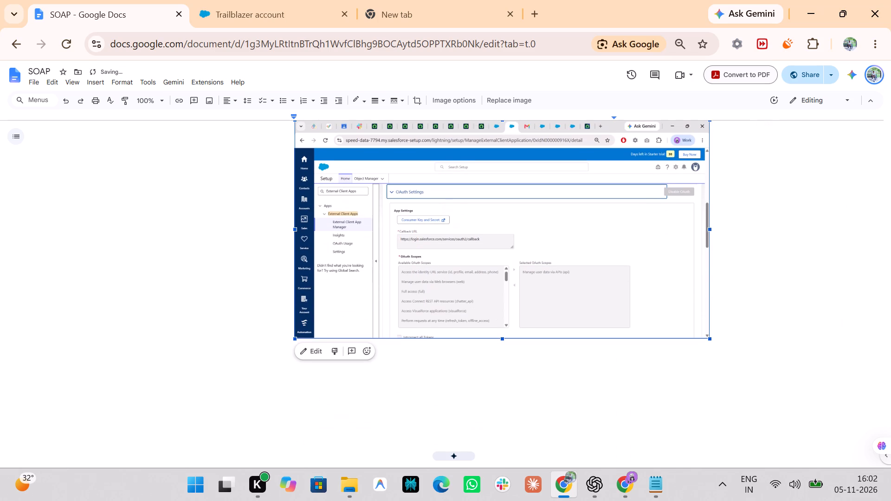
Enlarge the OAuth Settings screenshot proportionally by about 13%, close to the width of the Basic Information screenshot above it.
scroll(708, 350, up, 1)
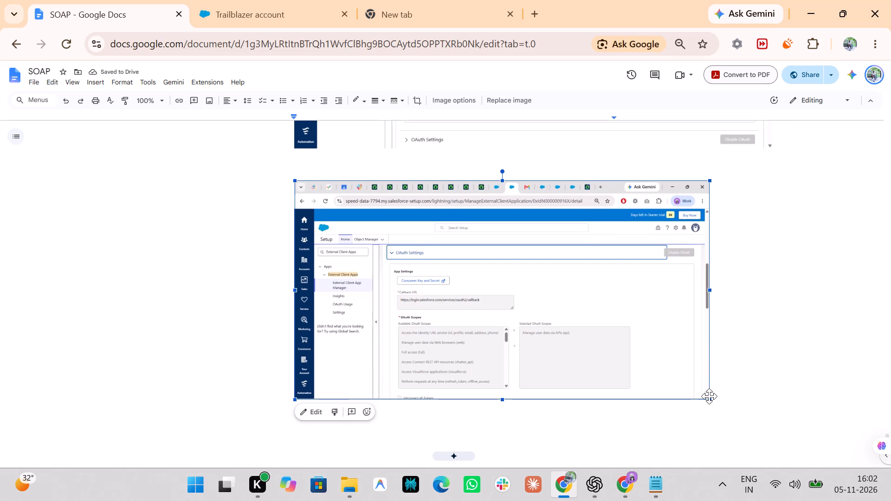
click(709, 396)
drag(709, 397, 716, 397)
drag(716, 397, 743, 405)
drag(707, 397, 762, 410)
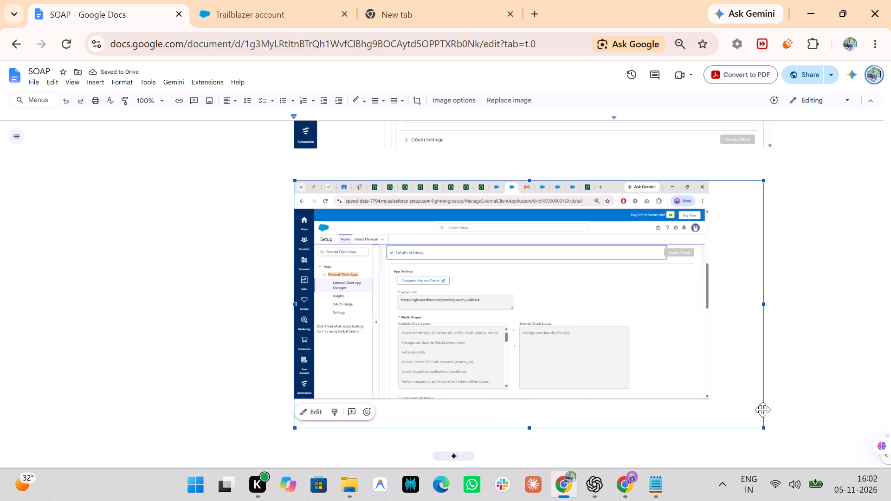
drag(762, 410, 760, 410)
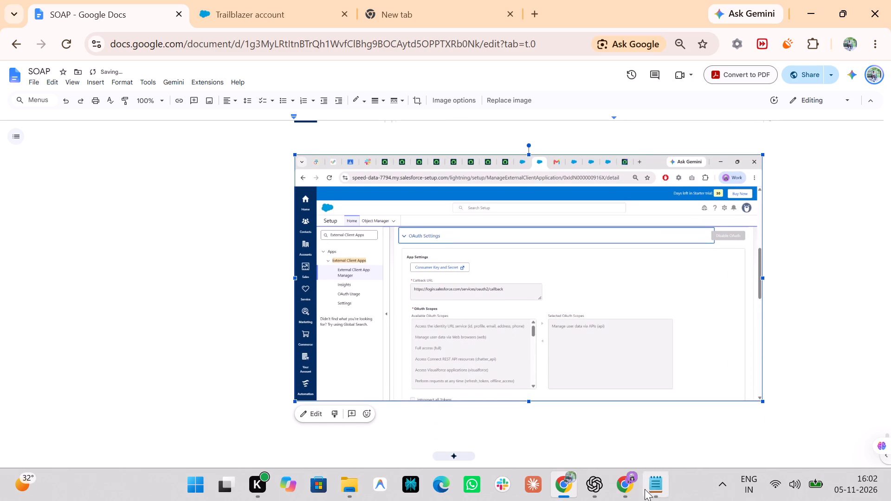
Below the OAuth Settings screenshot, add a line "Callback URL :-" followed by the callback URL copied from Salesforce, and start a new line.
click(629, 485)
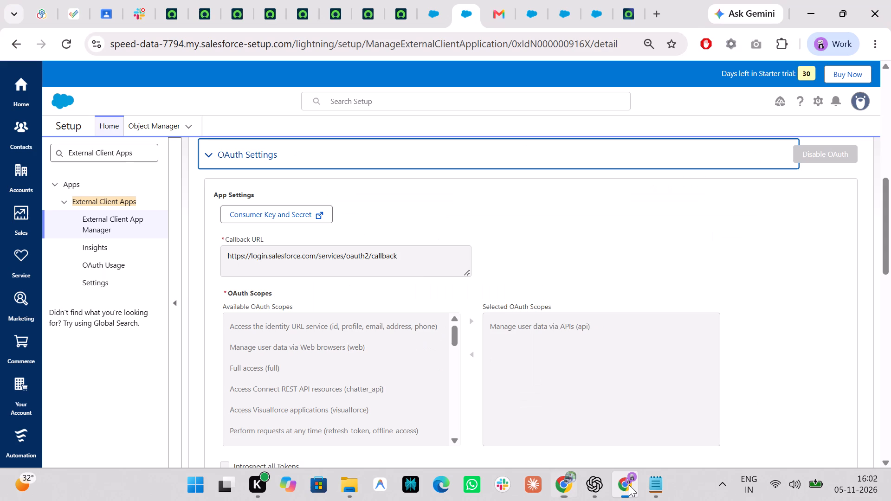
drag(427, 260, 222, 235)
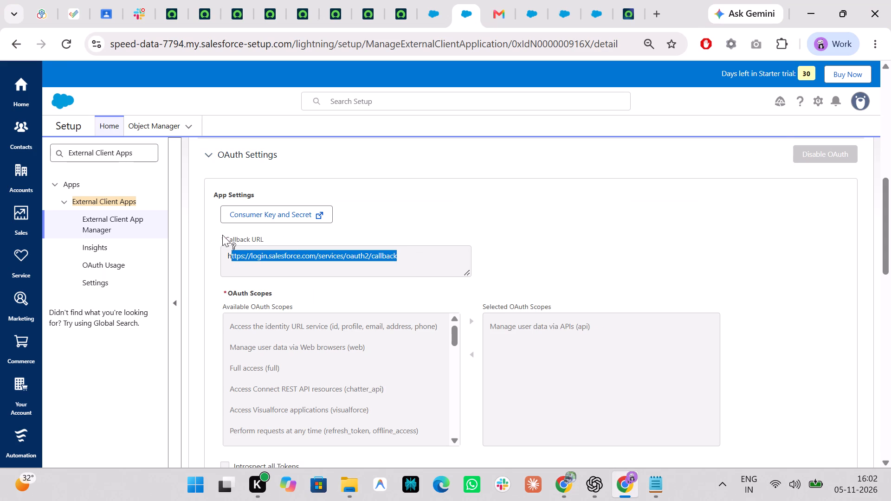
drag(222, 235, 217, 235)
key(ctrl+c)
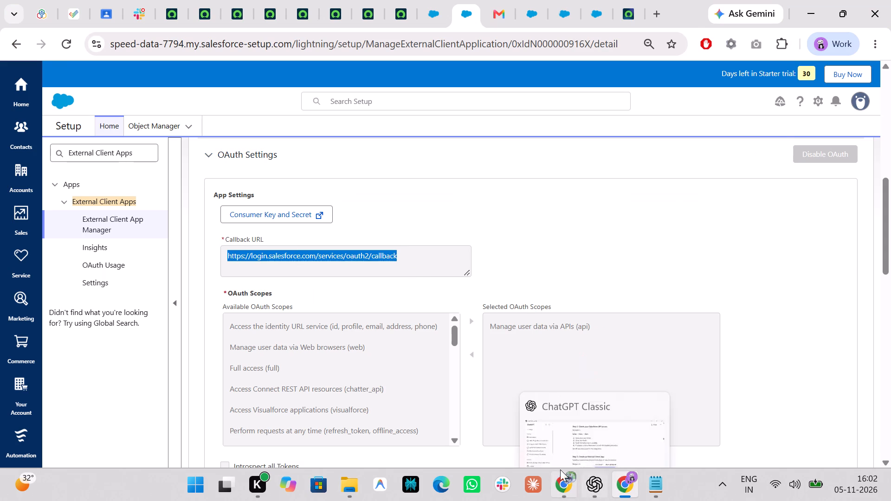
click(553, 469)
click(777, 396)
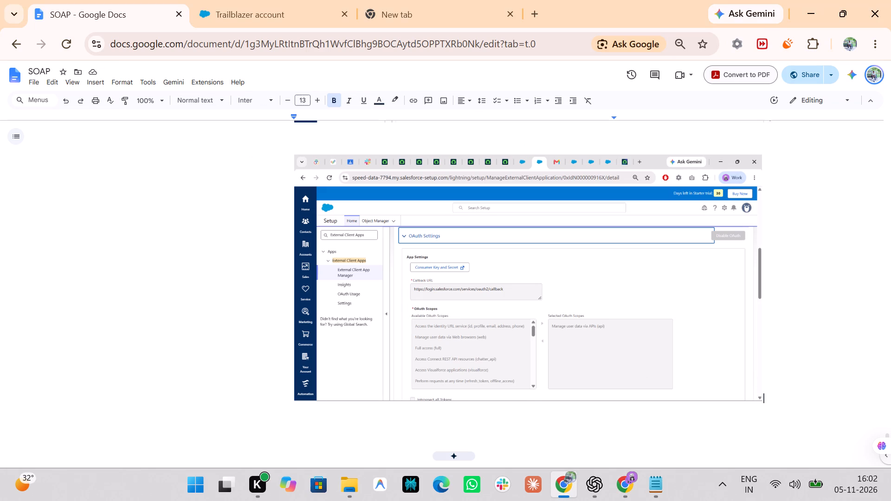
key(Return)
key(Return)
text(Callback URL :-)
key(space)
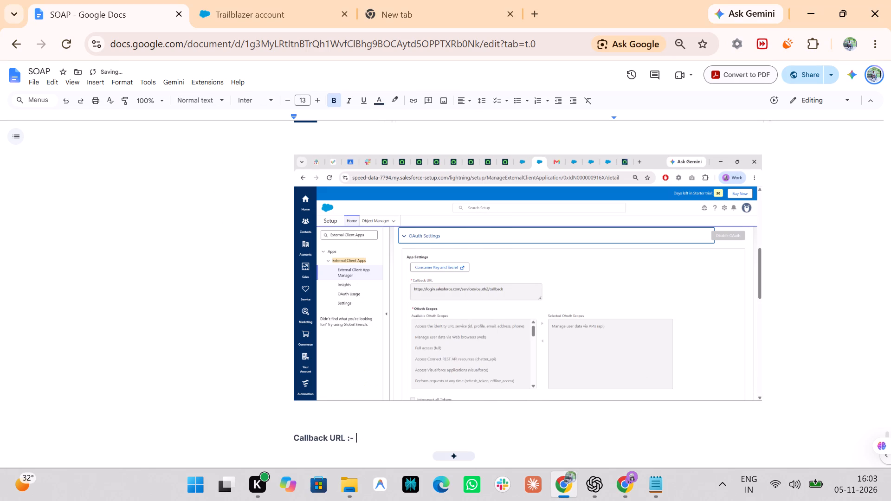
key(ctrl+v)
key(Return)
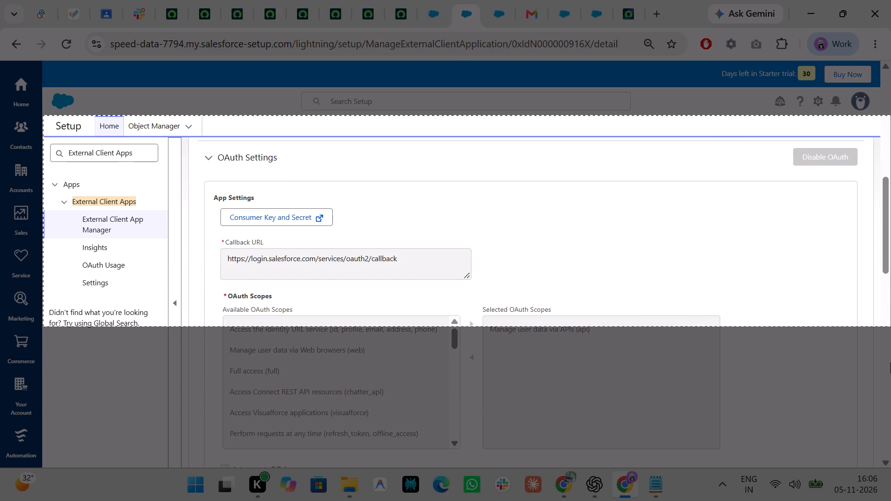
drag(890, 362, 890, 465)
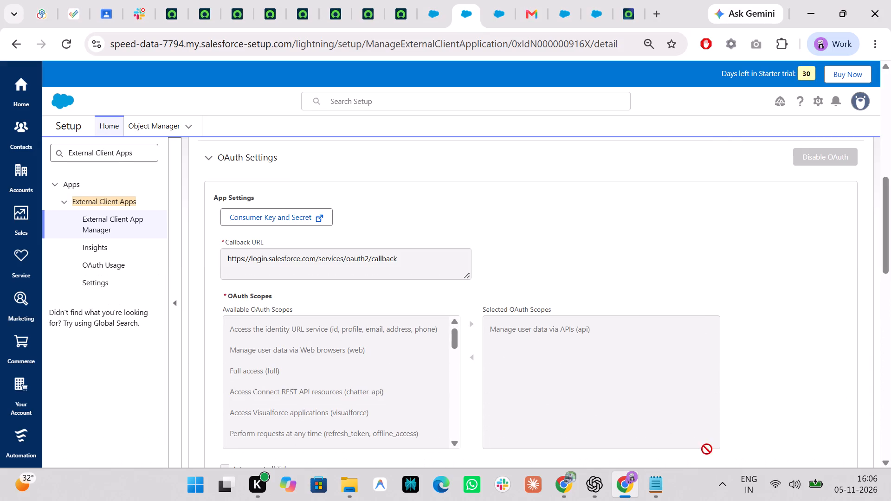
click(567, 486)
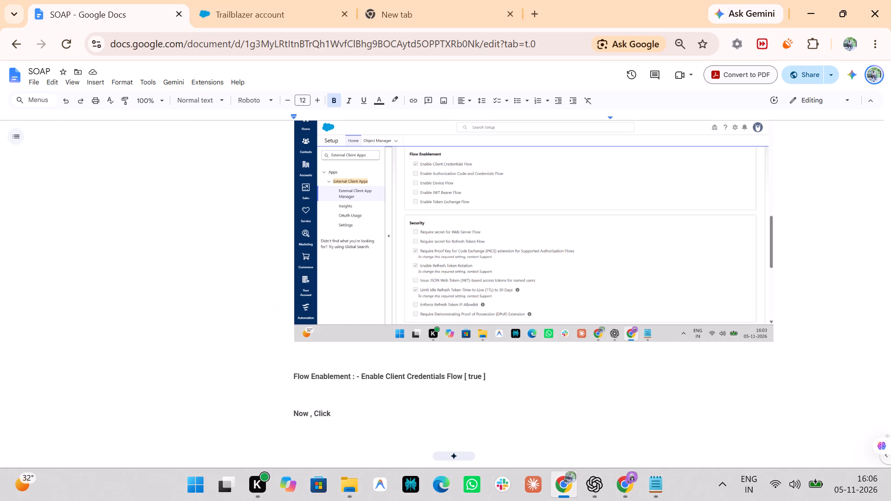
key(Return)
key(ctrl+v)
Shrink the pasted OAuth Settings snip to slightly narrower than the Flow Enablement screenshot and start a new line below it.
click(608, 365)
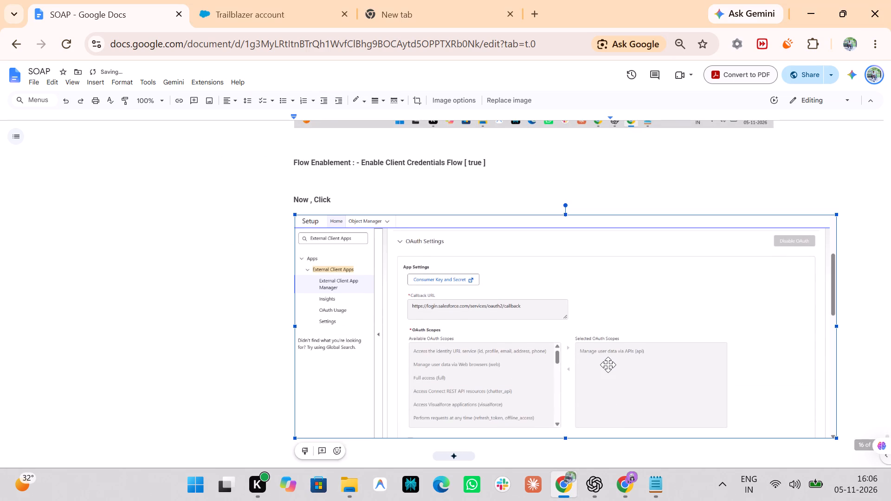
drag(295, 216, 338, 231)
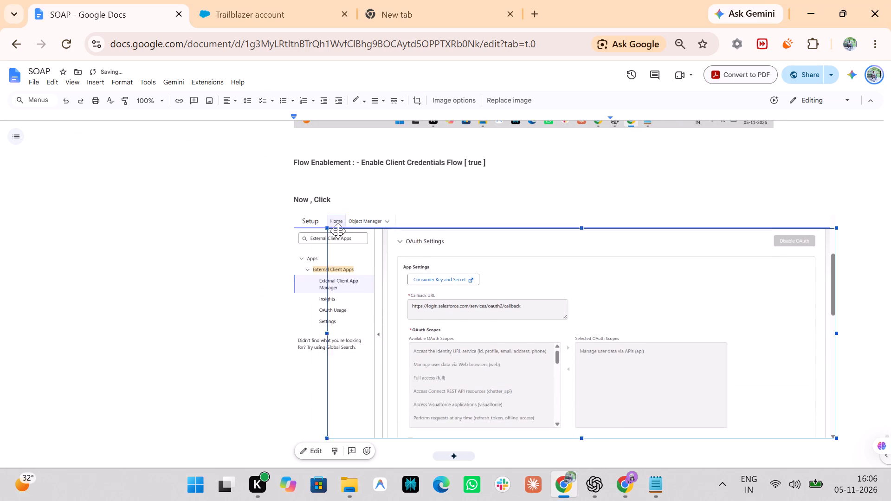
drag(338, 231, 407, 253)
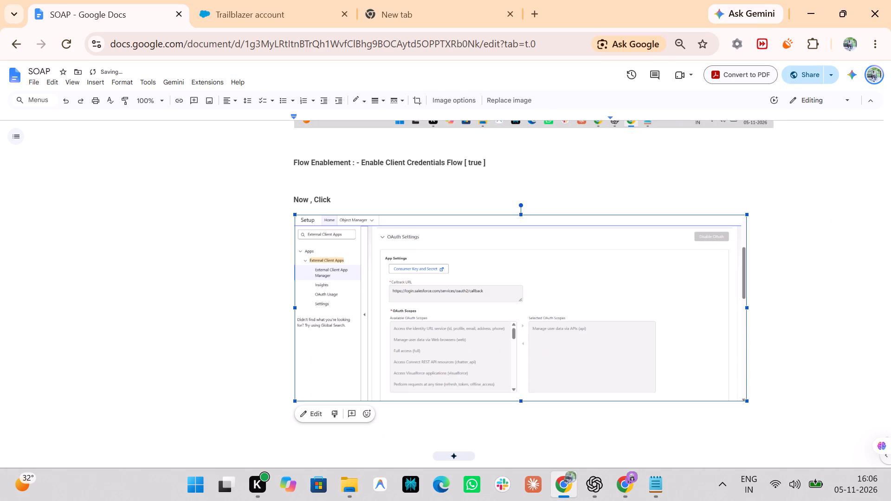
click(771, 366)
key(Return)
key(Return)
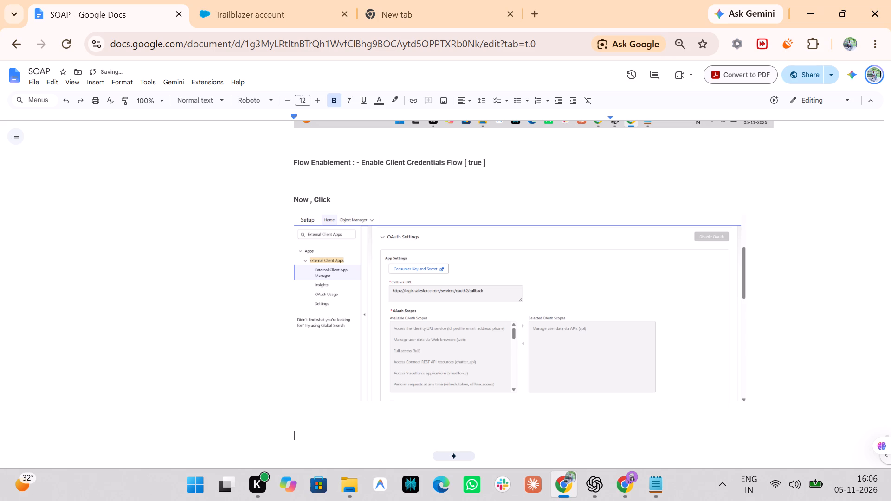
Complete the "Now , Click" line with “ Consumer key and secret” and start a new line below the OAuth Settings screenshot.
click(401, 195)
key(space)
text(" Consumer)
key(space)
text(key and s)
key(e)
key(c)
text(ret)
key(shift+quotedbl)
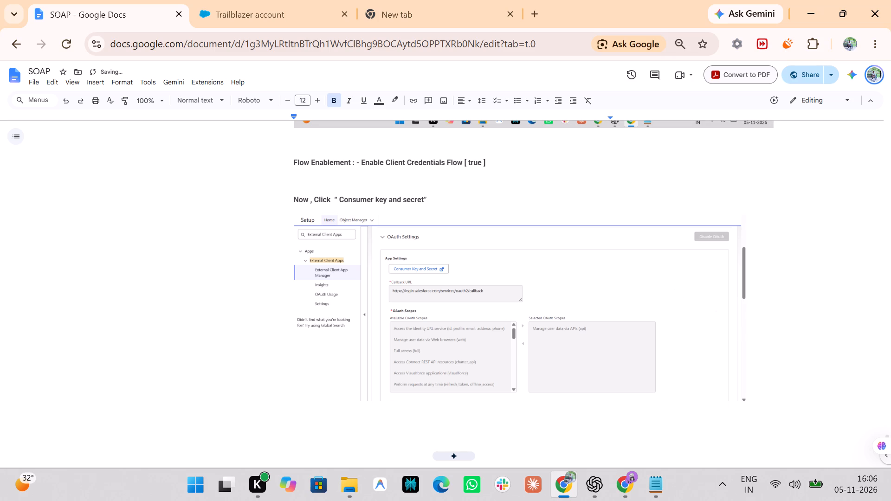
click(783, 391)
key(Return)
key(Return)
Snip the Salesforce Consumer Details page of ServiceNow_Salesforce_Integration and paste it below the OAuth Settings screenshot in the SOAP doc.
click(623, 494)
scroll(566, 311, down, 2)
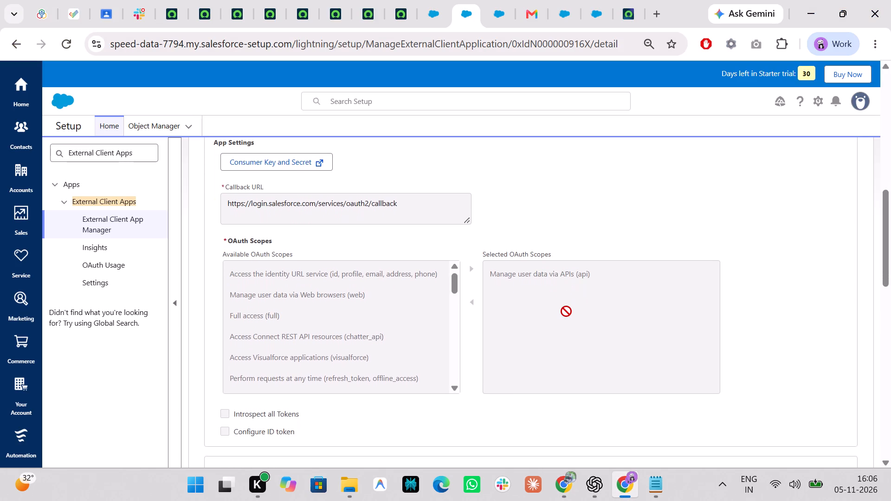
scroll(566, 311, down, 3)
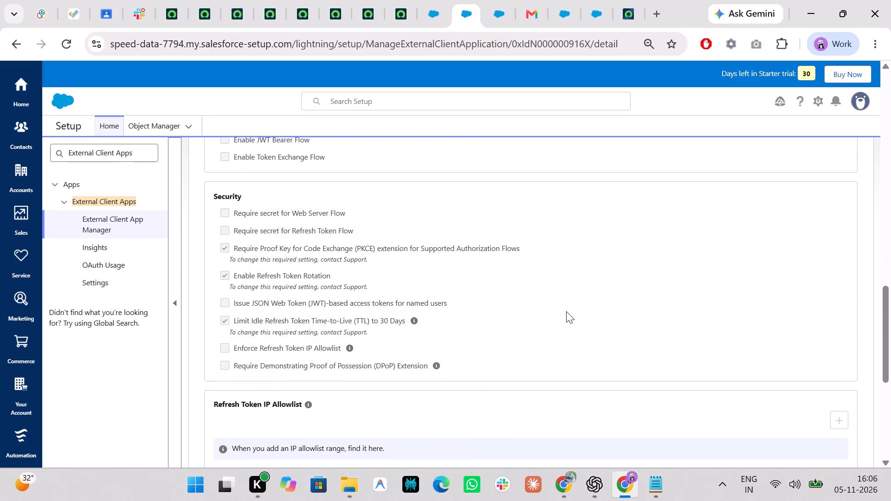
scroll(566, 311, up, 1)
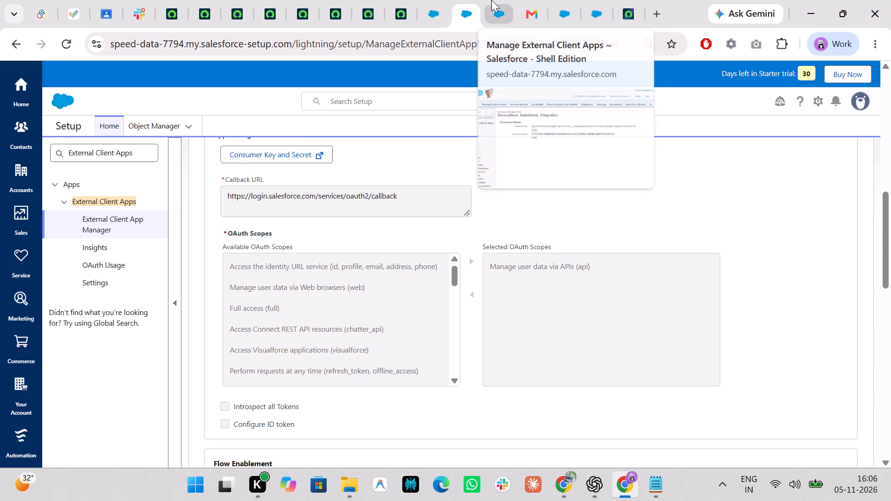
click(491, 0)
click(447, 331)
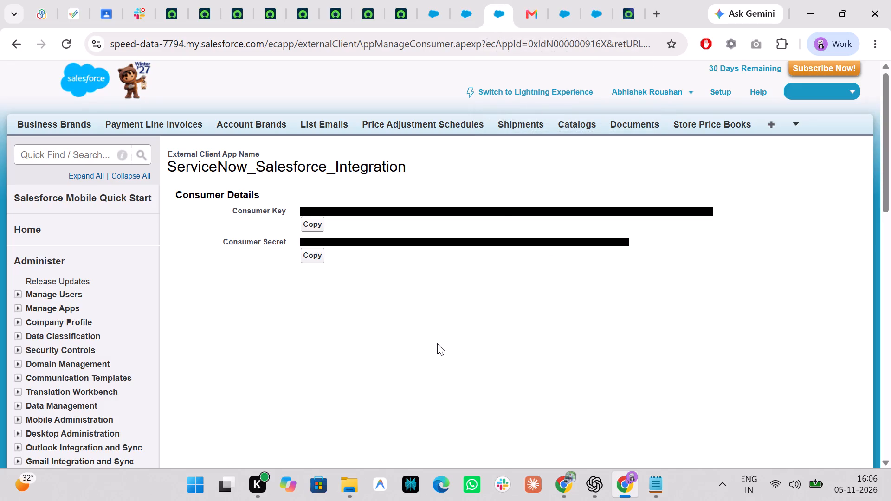
key(F23)
key(Print)
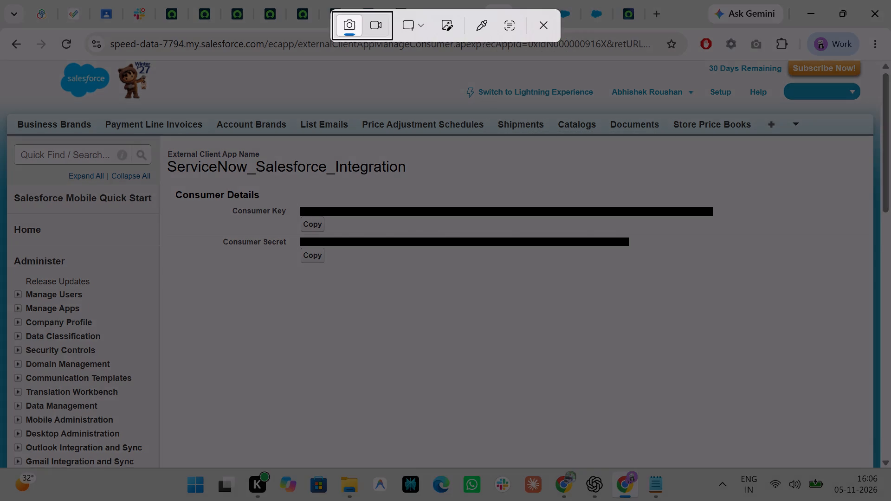
drag(0, 26, 756, 199)
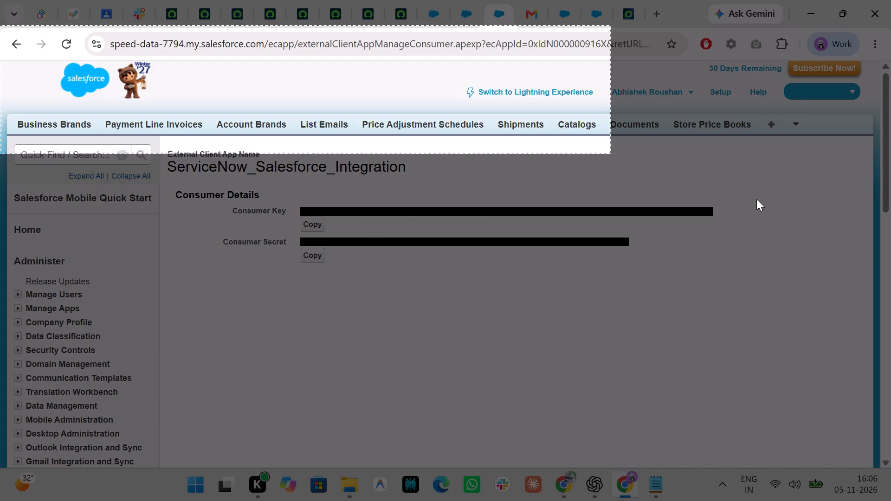
drag(756, 199, 886, 469)
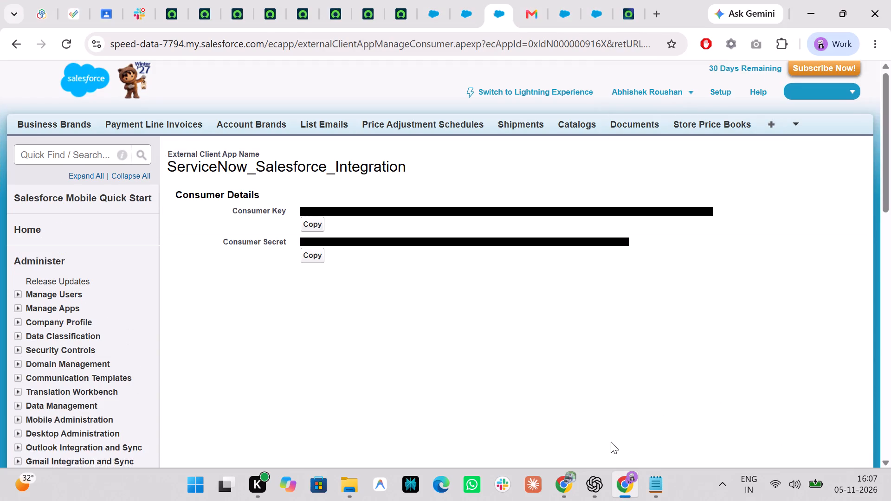
click(568, 424)
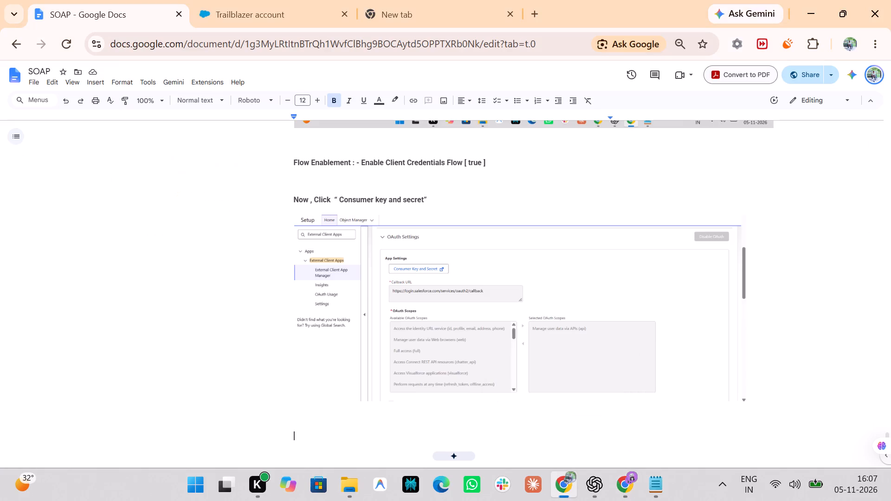
scroll(577, 356, down, 1)
key(ctrl+v)
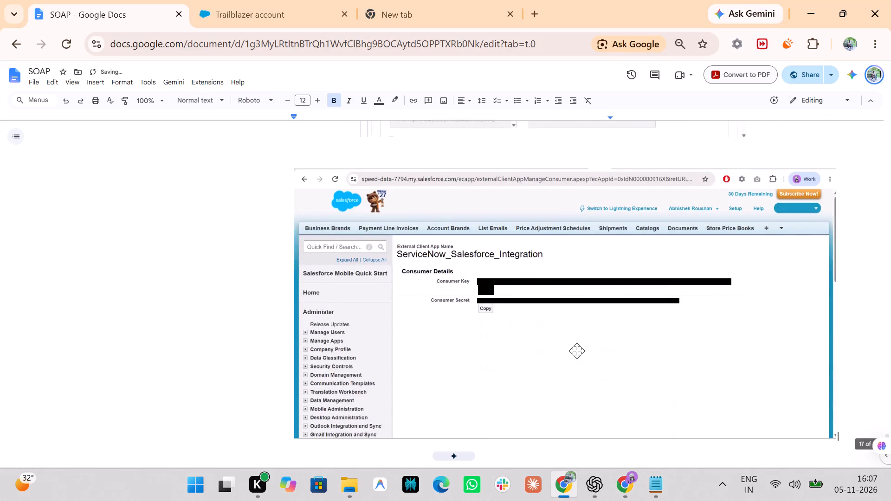
scroll(577, 351, right, 1)
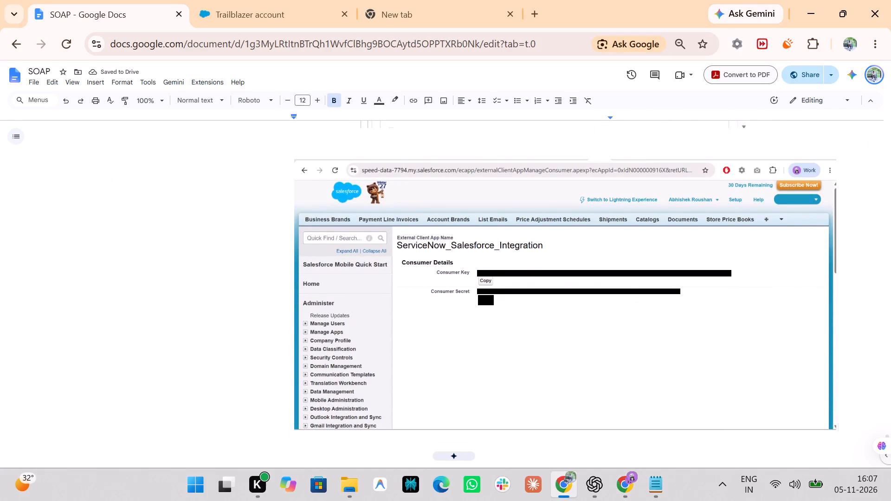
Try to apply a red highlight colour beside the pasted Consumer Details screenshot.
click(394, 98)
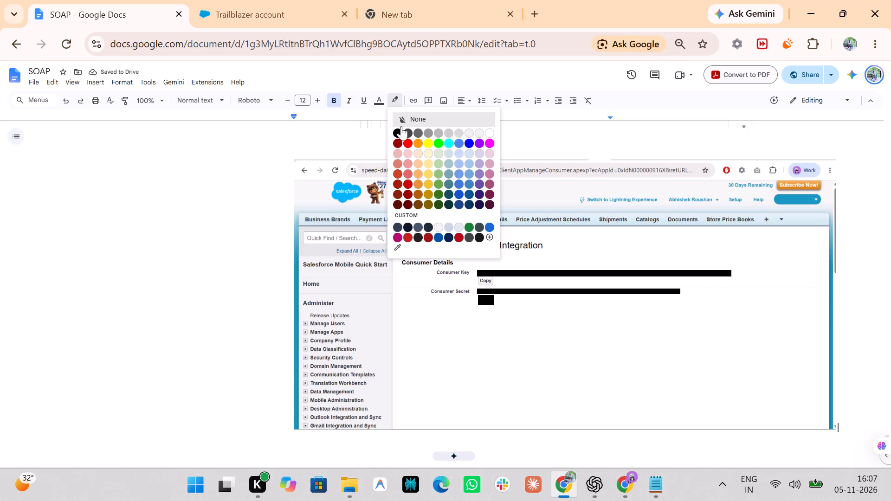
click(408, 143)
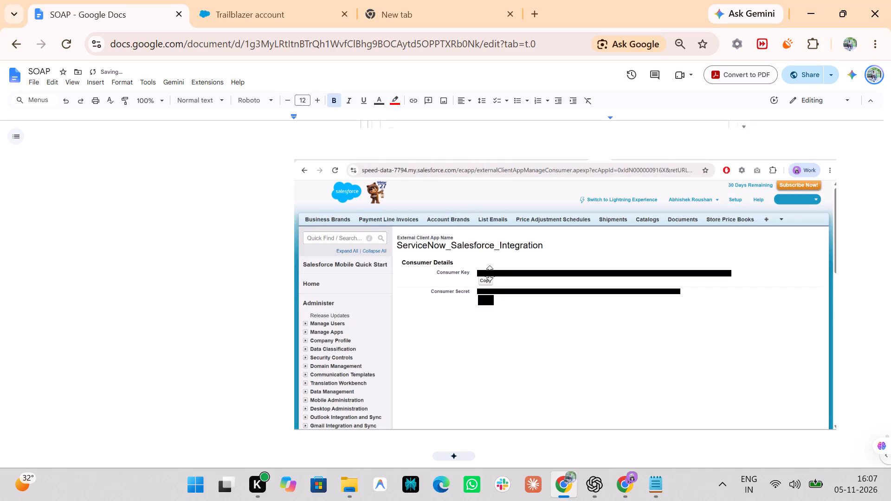
Give the pasted Consumer Details screenshot a black border.
click(482, 273)
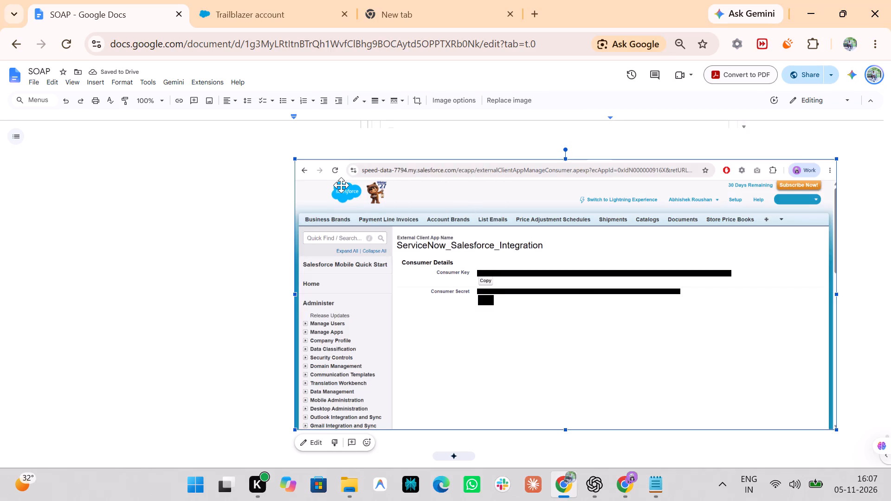
click(351, 101)
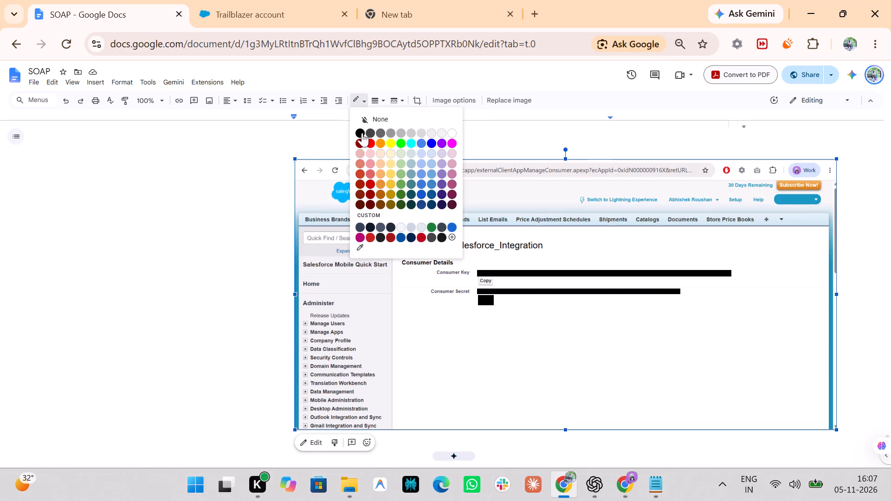
click(362, 133)
click(501, 280)
drag(501, 280, 555, 285)
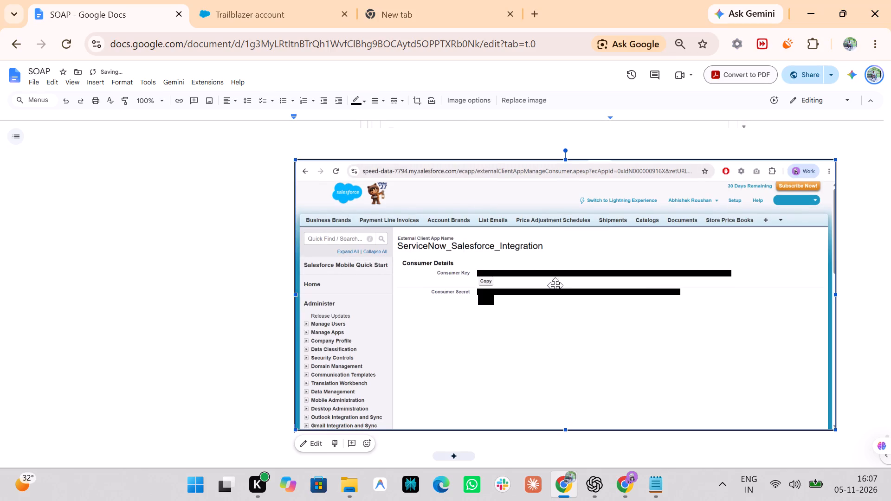
drag(555, 285, 557, 285)
Shrink the Consumer Details screenshot proportionally to about the width of the OAuth Settings screenshot above it.
drag(296, 158, 399, 200)
scroll(374, 272, up, 1)
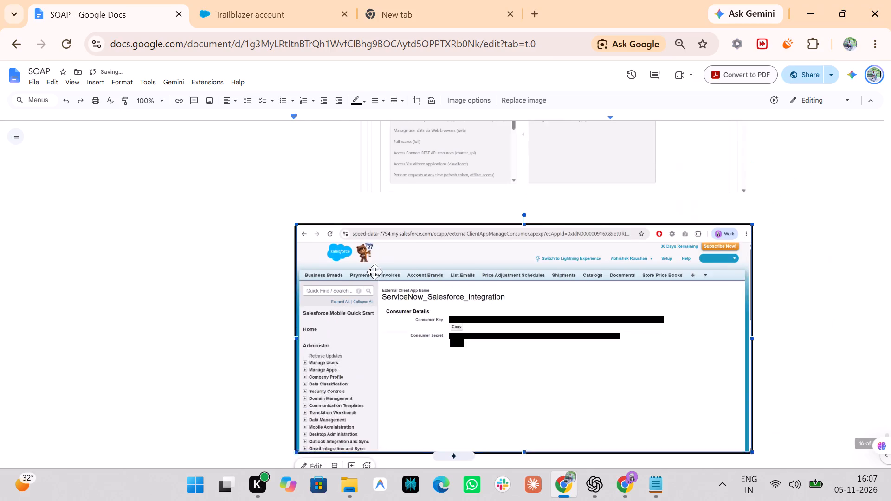
scroll(374, 272, up, 1)
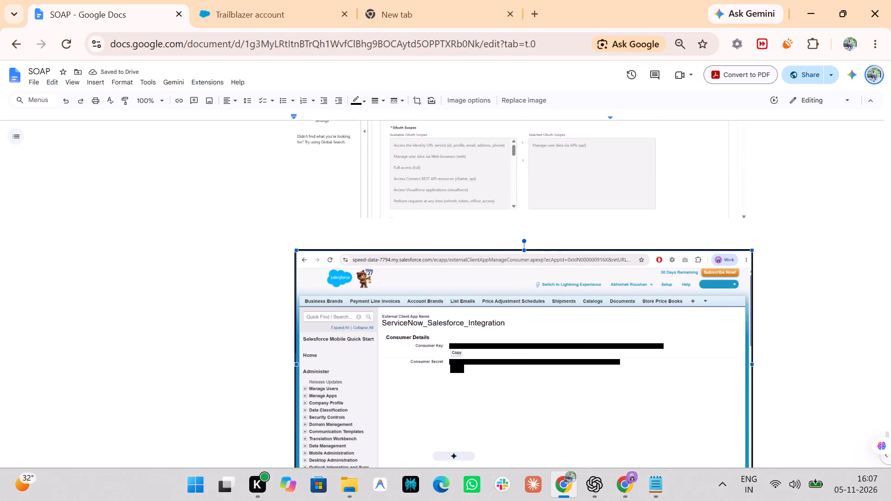
Below the Consumer Details screenshot, leave a blank line and add the line "Copy Your Consumer key And Consumer Secret".
click(814, 366)
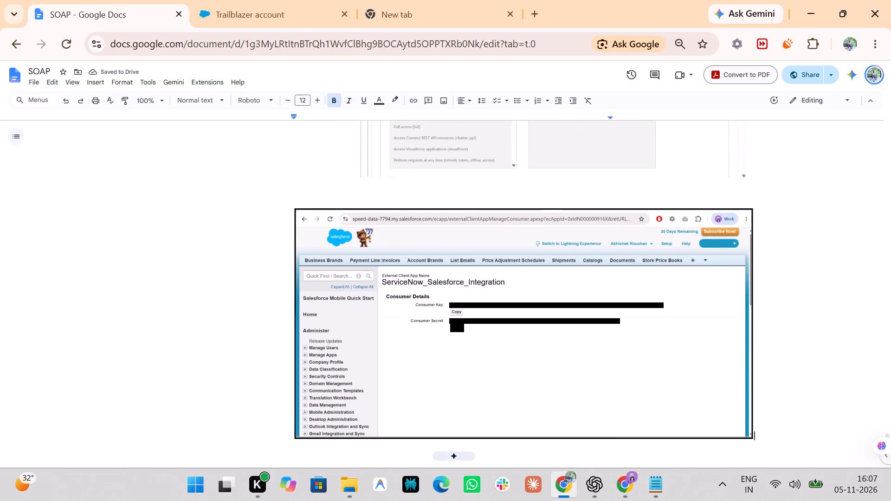
scroll(814, 366, down, 1)
key(Return)
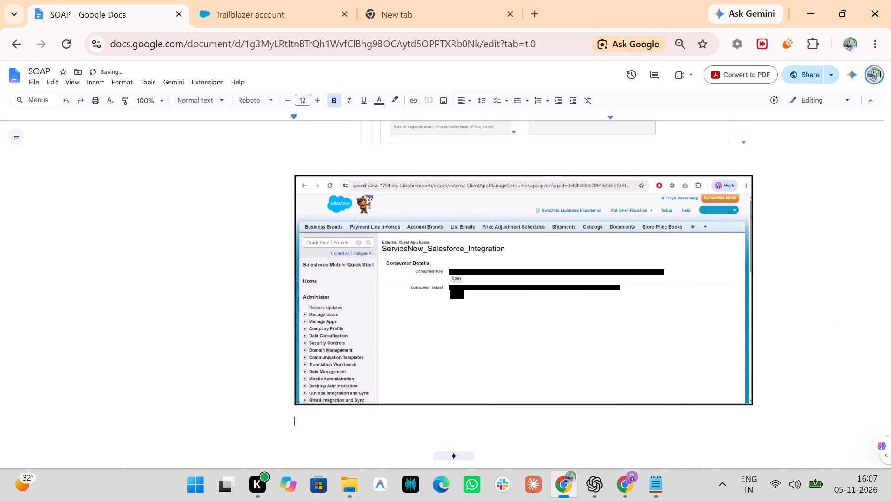
key(Return)
text(Copy)
key(space)
text(Your)
key(space)
text(Consumer)
key(space)
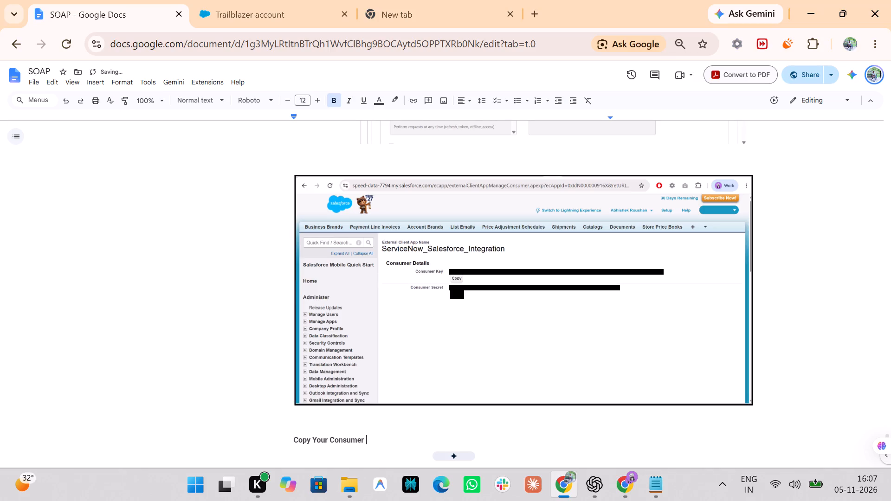
text(key And)
key(space)
text(Consumer)
key(space)
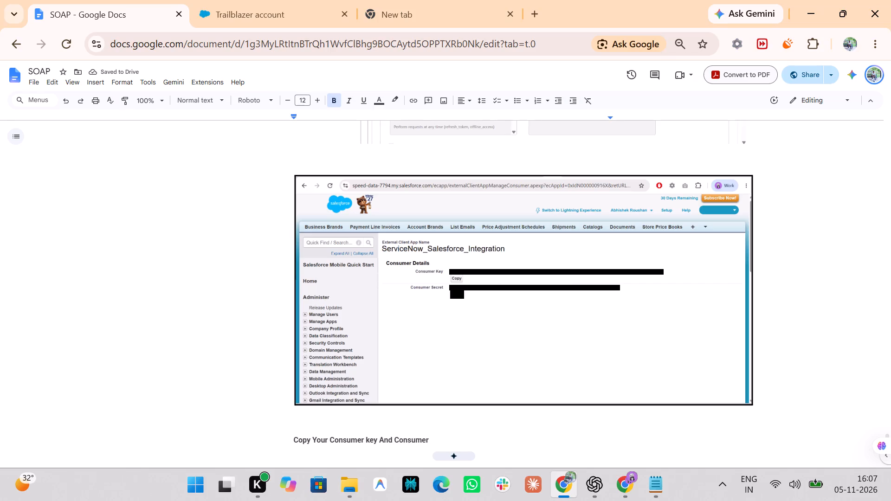
key(shift+s)
text(ecret)
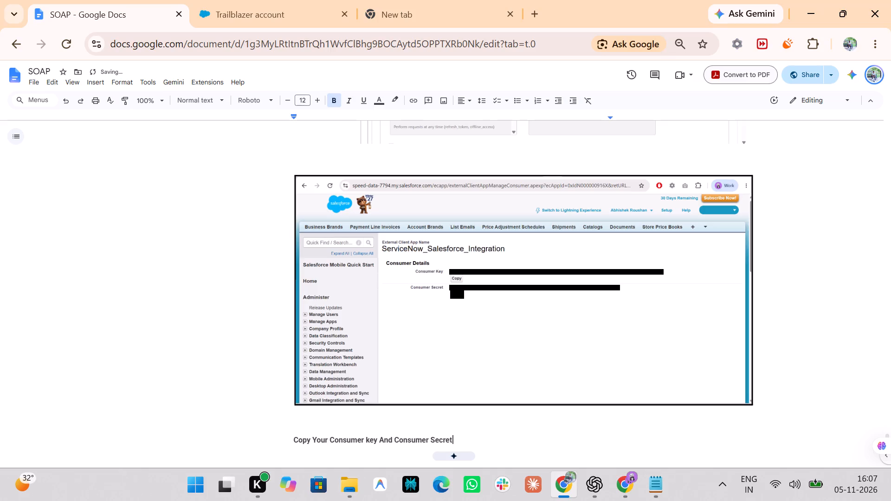
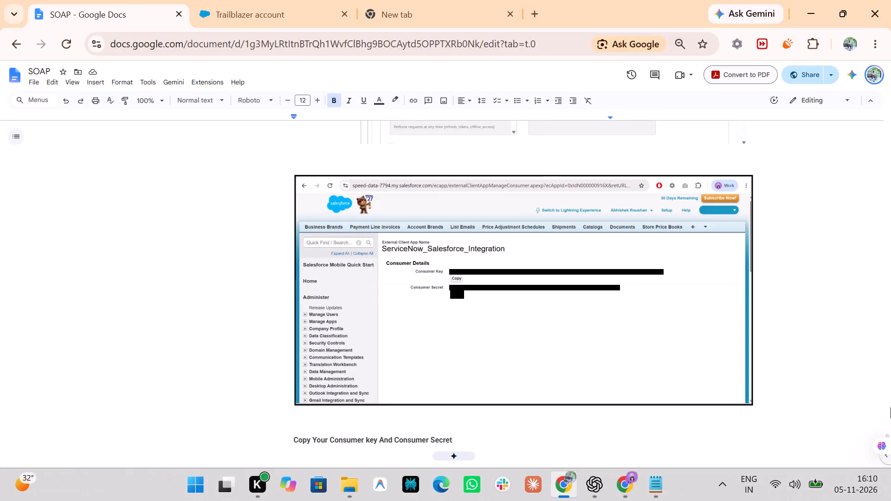
Switch to the Salesforce browser window and look through the open External Client App and API setup pages, ending at the Open Cases report.
click(617, 489)
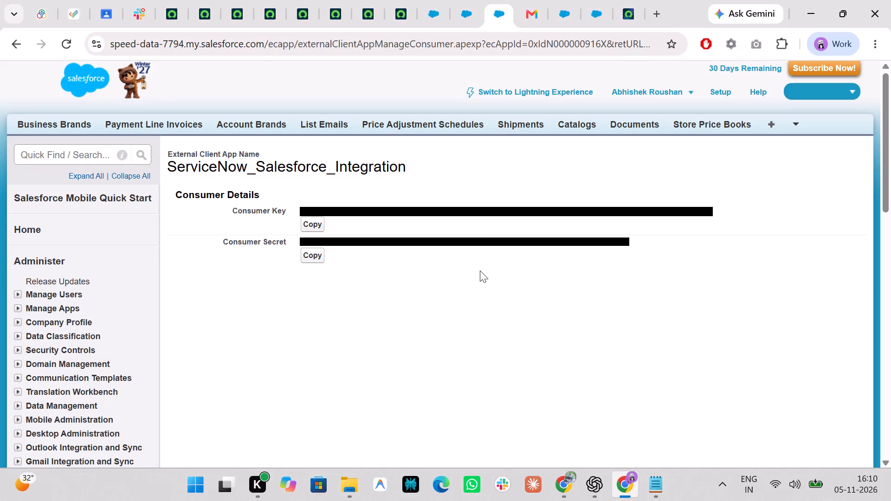
click(472, 0)
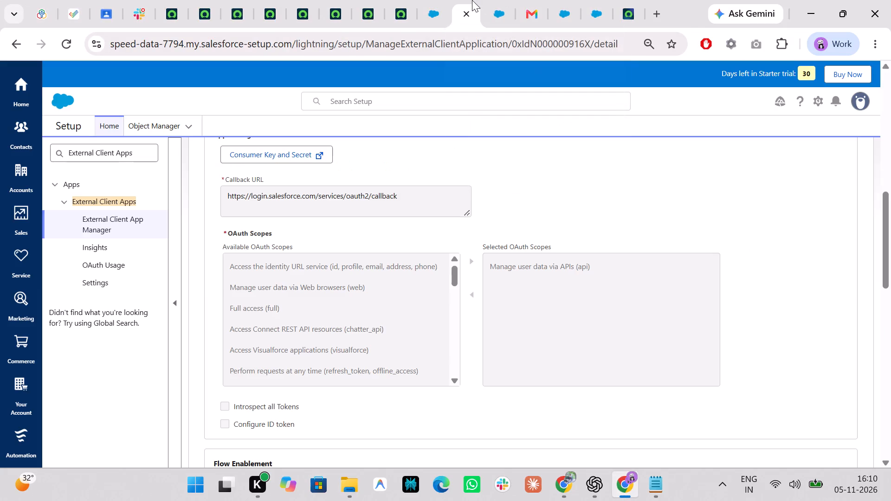
click(575, 0)
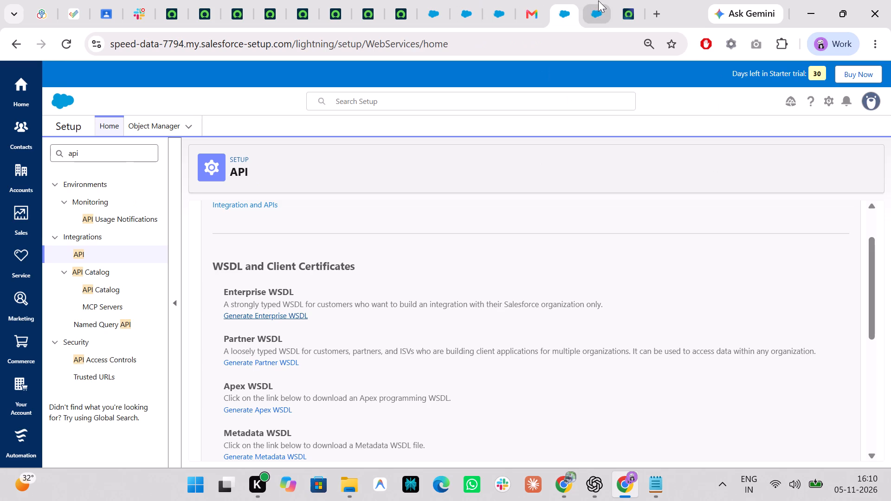
click(598, 0)
click(418, 0)
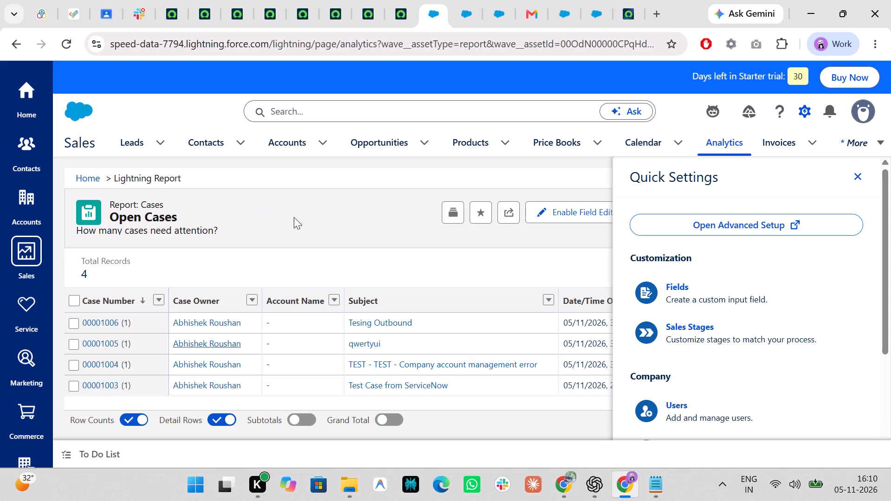
Close Quick Settings so the whole Open Cases report can be viewed.
click(347, 263)
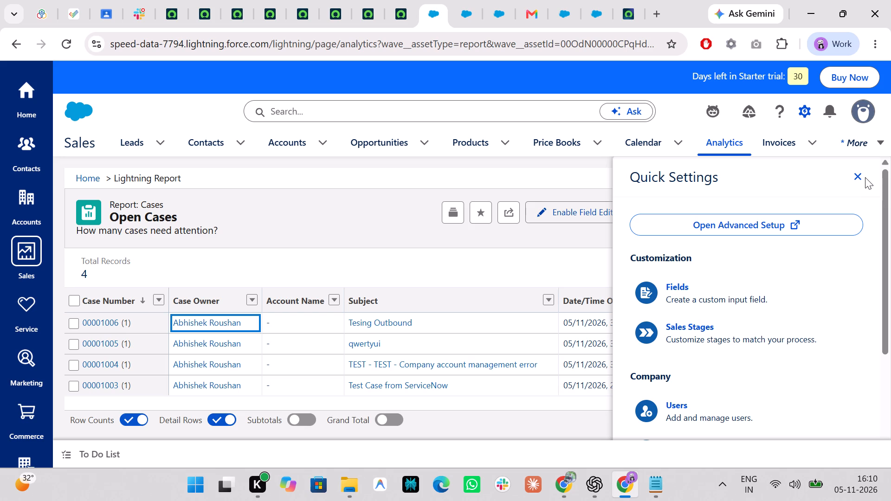
click(864, 175)
click(863, 175)
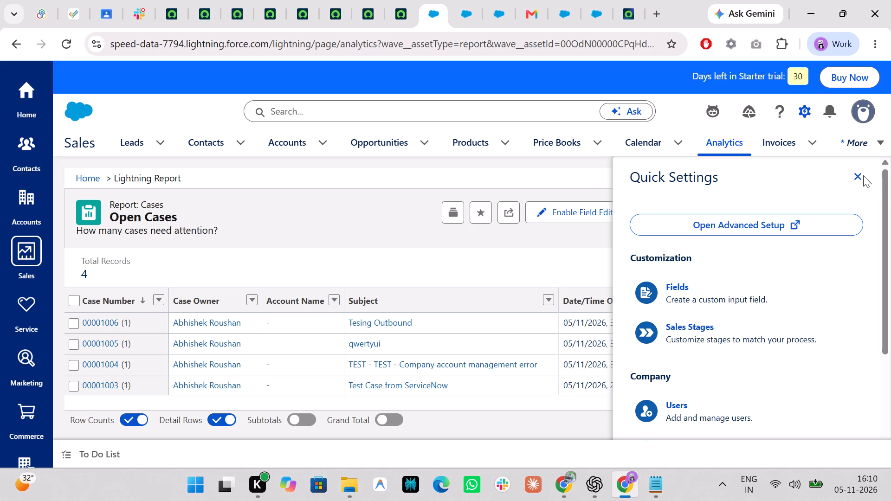
click(859, 175)
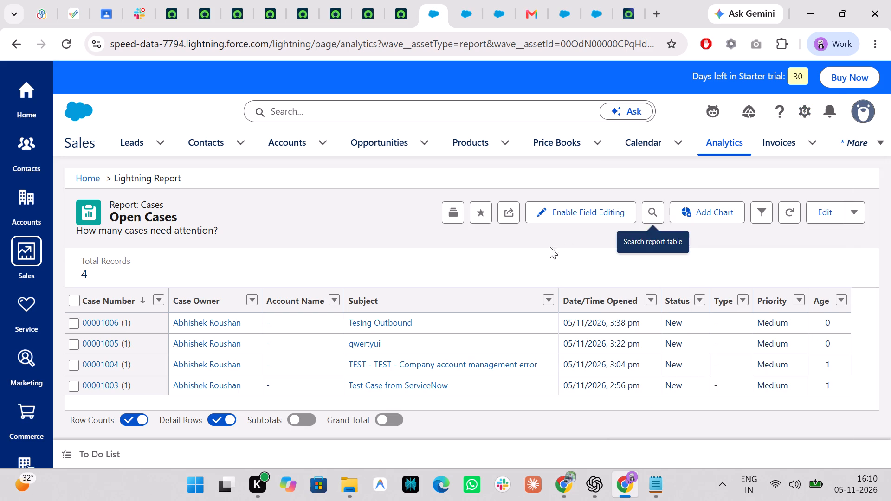
scroll(592, 256, down, 1)
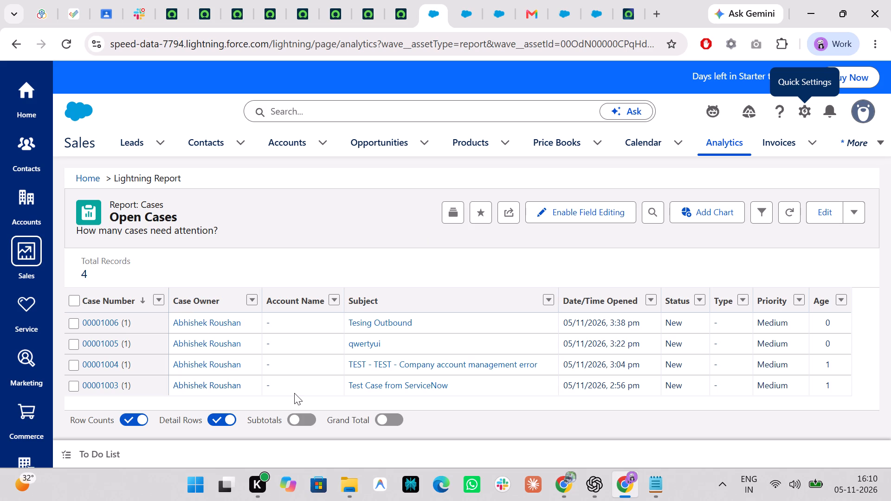
click(353, 263)
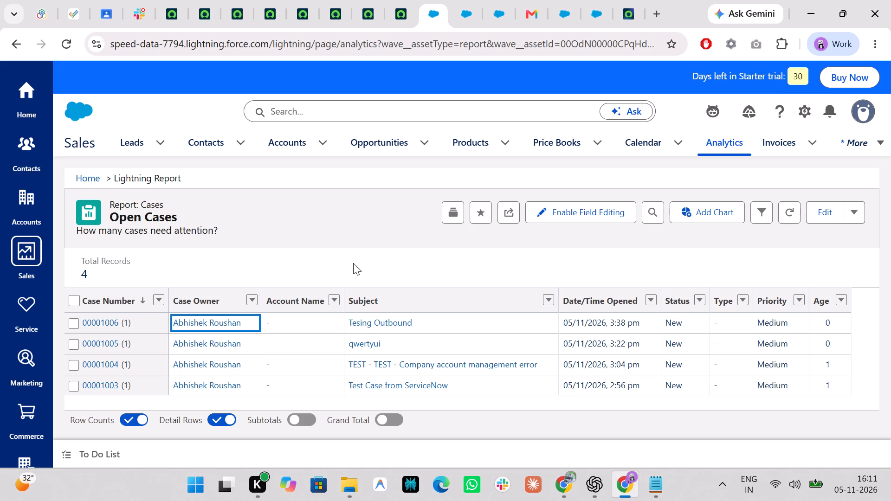
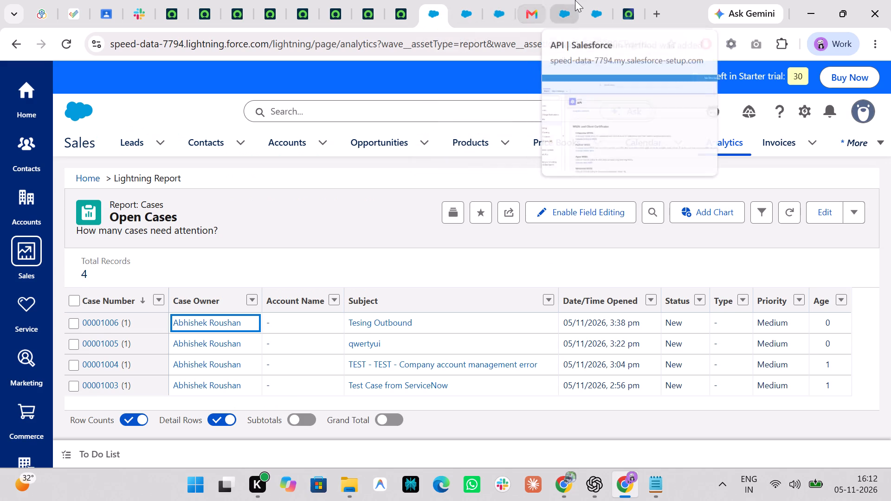
Capture a screenshot of the Salesforce Setup API page showing the WSDL and Client Certificates section.
click(575, 0)
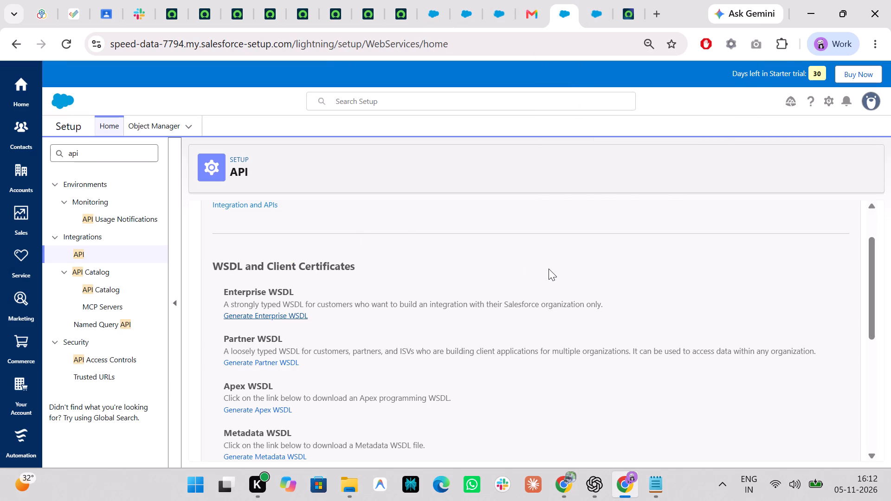
key(F23)
key(Print)
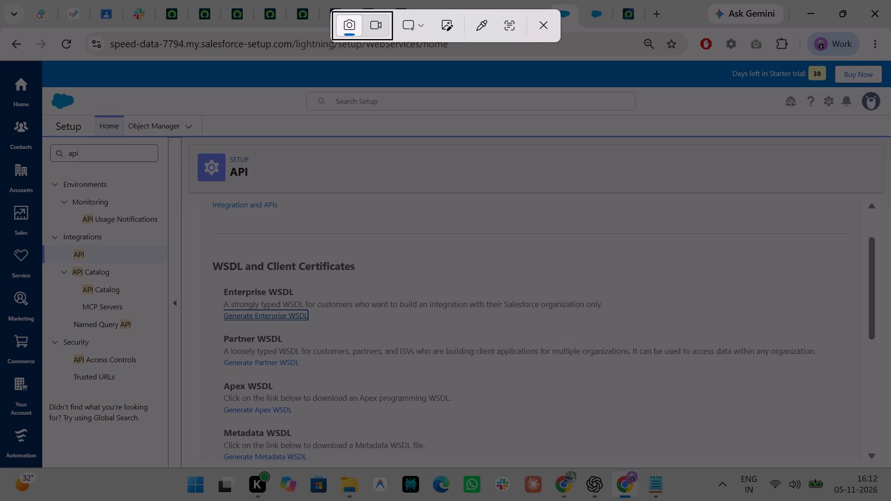
drag(0, 0, 890, 465)
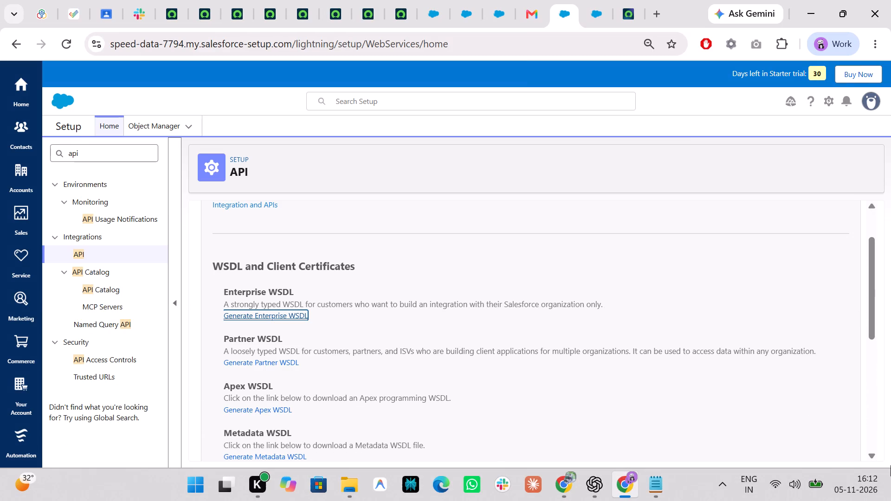
In the SOAP Google Doc, paste the API page screenshot below the consumer key and secret line and shrink it slightly.
click(600, 476)
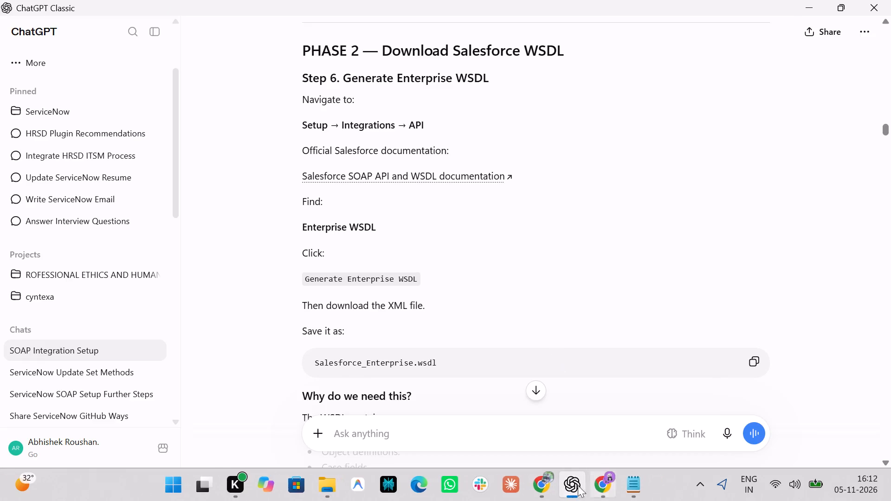
click(538, 482)
key(Return)
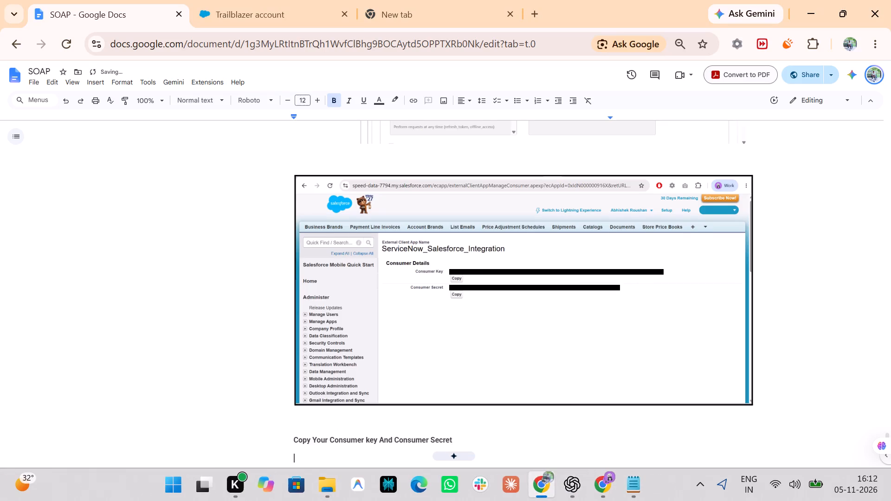
key(Return)
key(ctrl+v)
scroll(572, 412, down, 1)
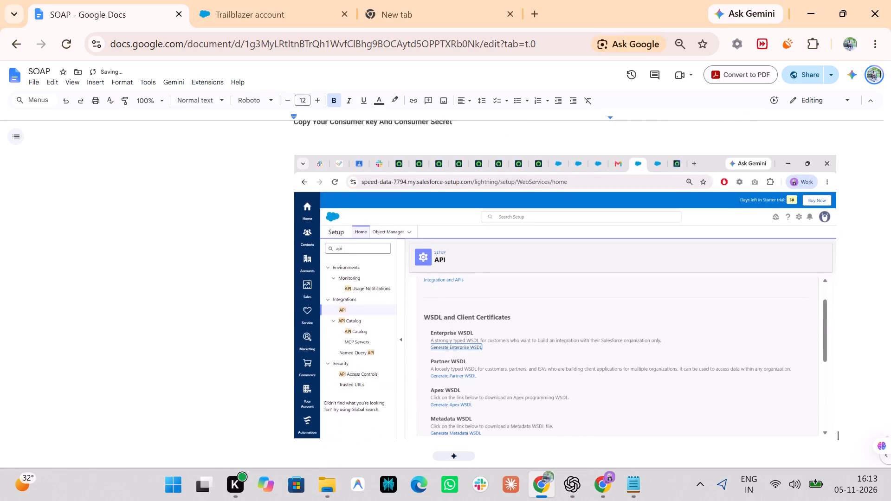
scroll(572, 412, down, 1)
click(566, 284)
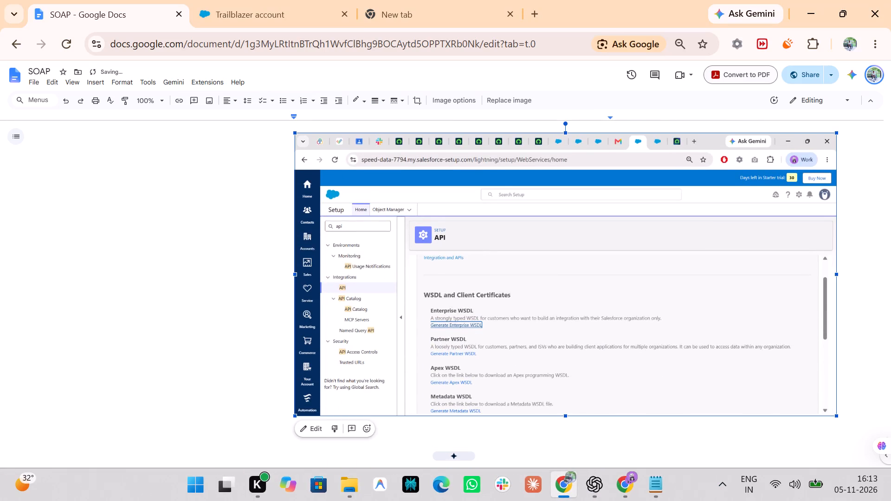
drag(295, 131, 408, 179)
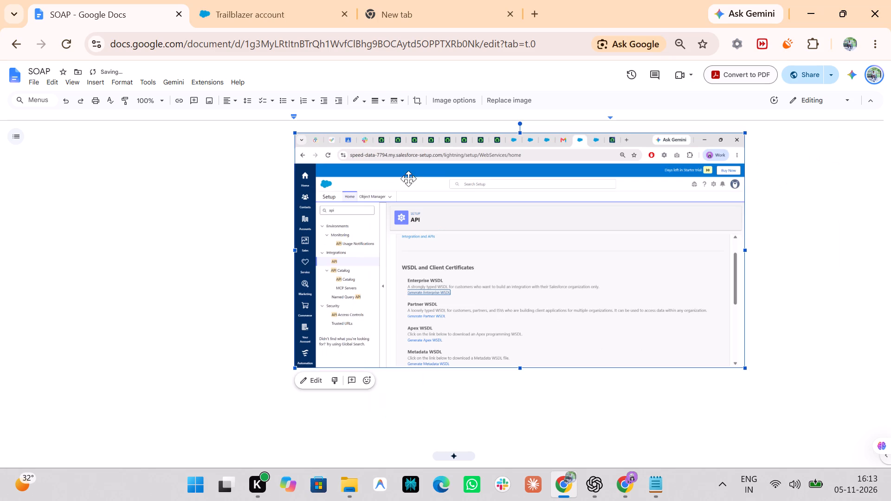
Add the line "Now Search “api” > Generate Enterprise WSDL" below the API page screenshot.
click(774, 347)
key(Return)
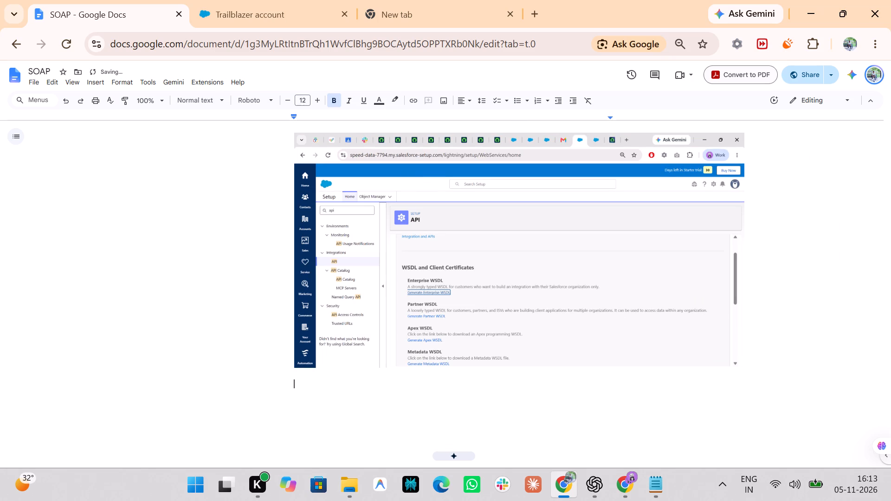
key(Return)
text(Now Search ")
key(space)
key(BackSpace)
text(api" >)
key(space)
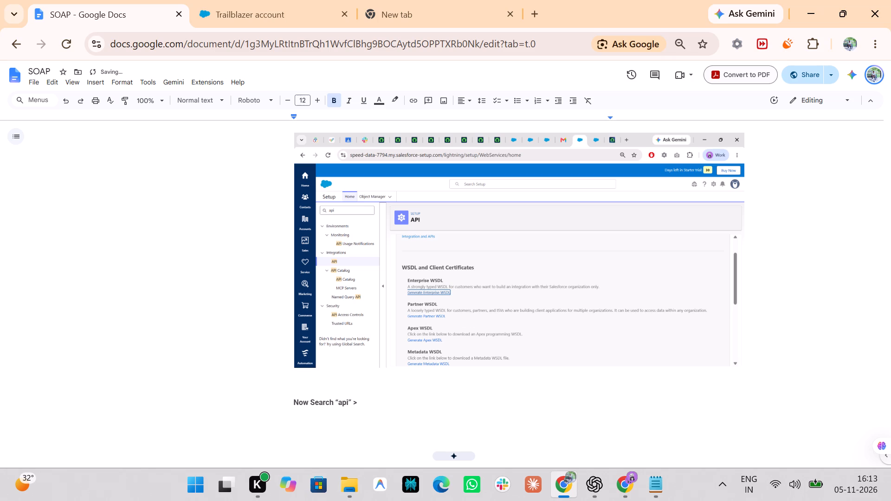
text(Generate)
key(space)
text(Enterprise)
key(space)
text(WS)
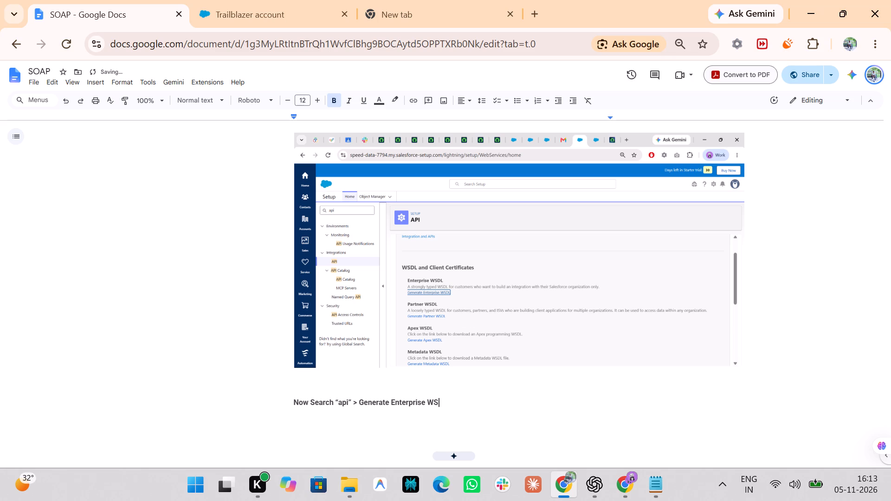
text(DL)
key(Return)
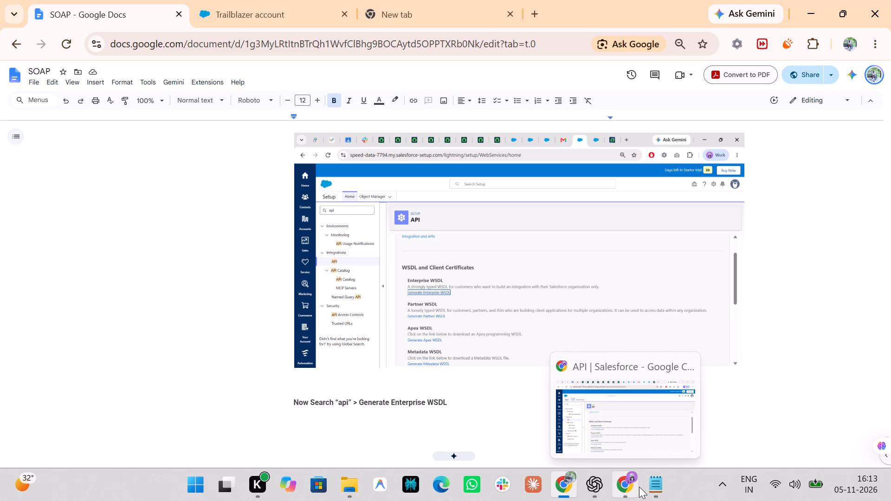
Capture a screenshot of Salesforce's Generate Enterprise WSDL page with its installed package versions.
click(630, 482)
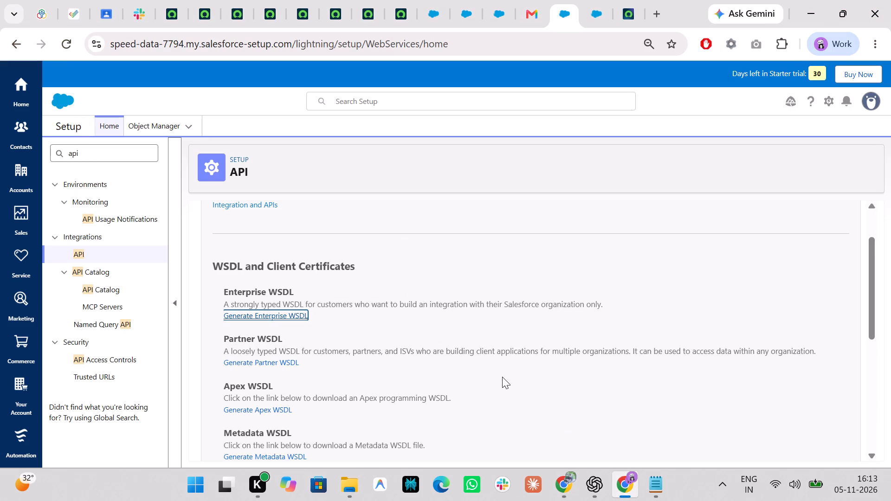
click(595, 0)
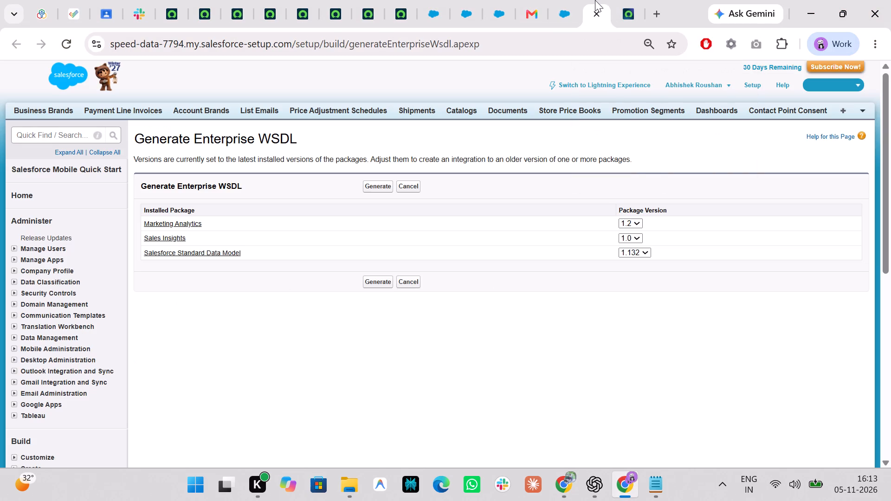
click(532, 334)
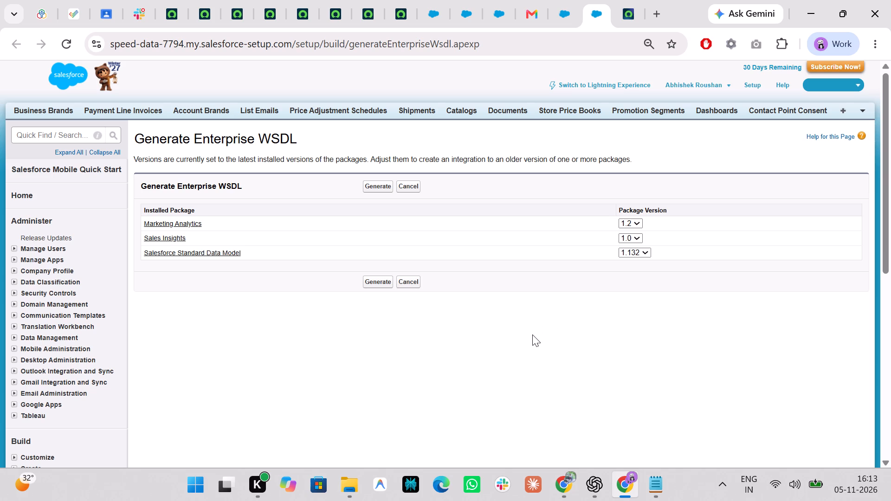
key(F23)
key(Print)
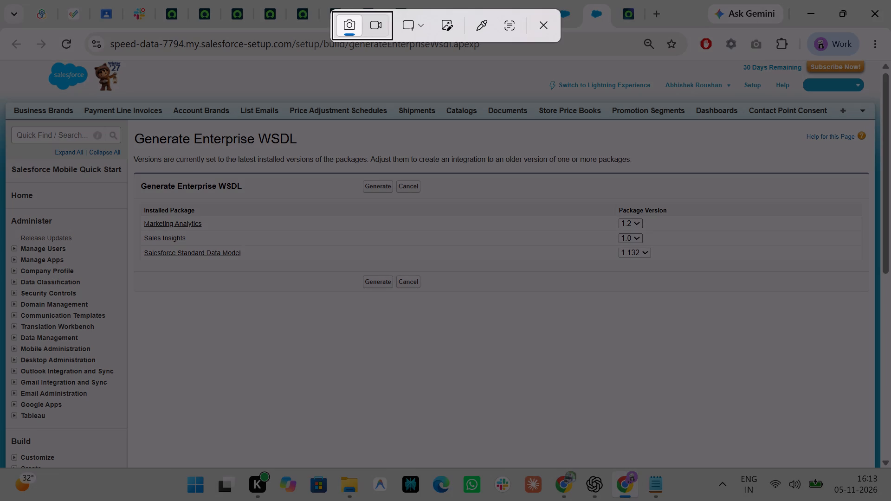
drag(0, 0, 890, 440)
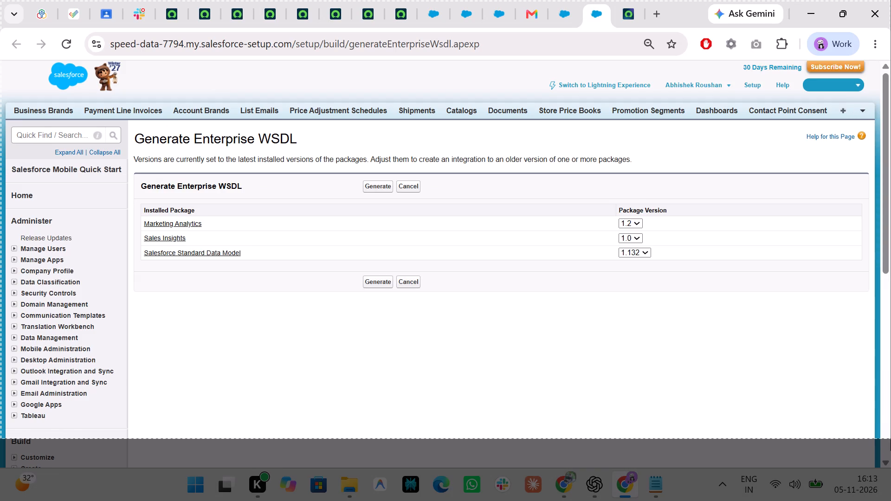
drag(890, 440, 890, 459)
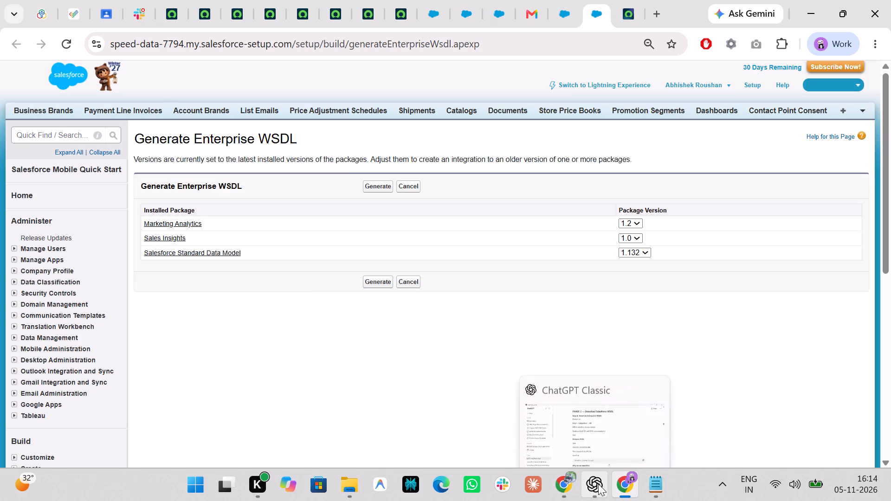
Paste the Generate Enterprise WSDL screenshot below its instruction line in the SOAP Google Doc and scale it down.
click(598, 484)
click(573, 482)
click(544, 482)
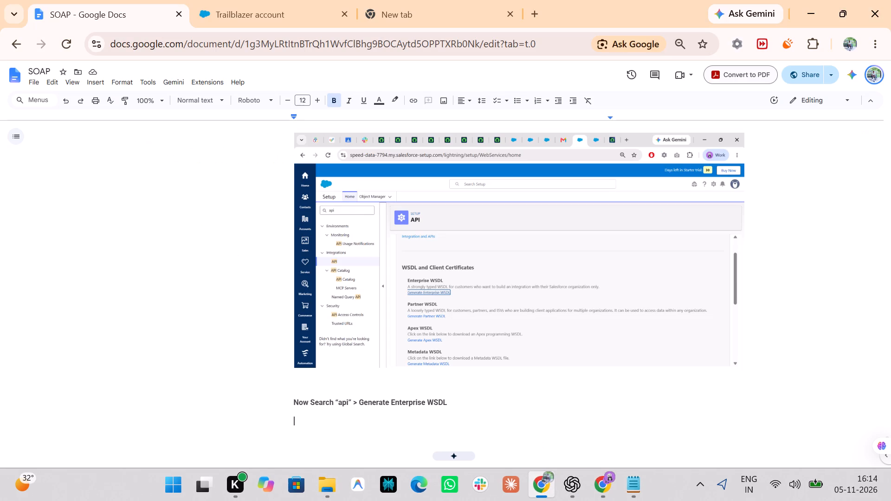
key(ctrl+v)
click(528, 377)
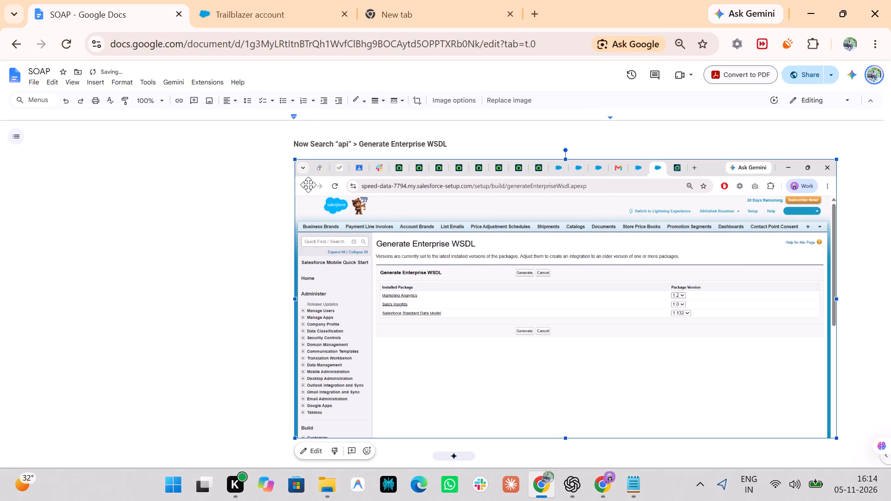
drag(295, 161, 420, 207)
scroll(654, 243, right, 1)
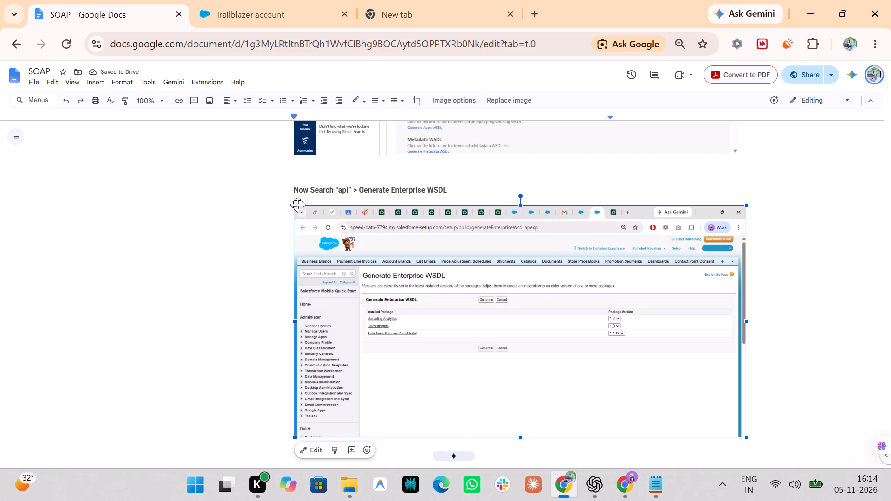
drag(294, 205, 317, 213)
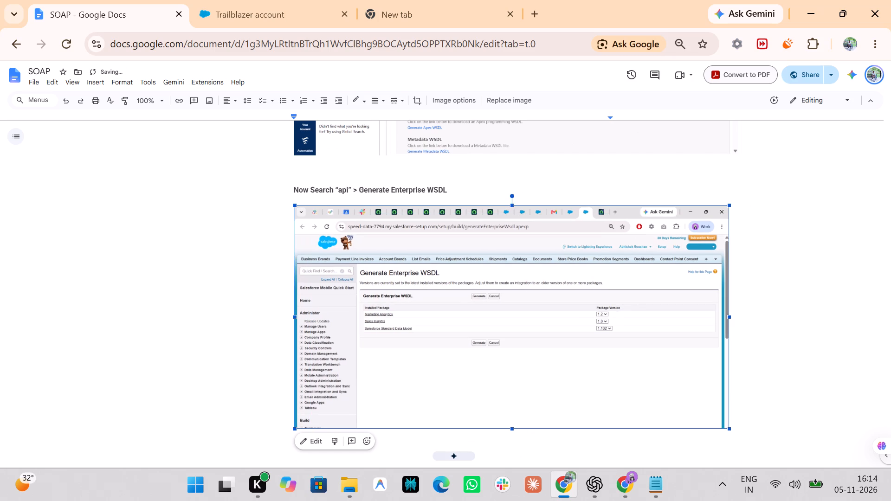
Start a line reading "Click Generate for the generation of" below the Generate Enterprise WSDL screenshot.
click(763, 406)
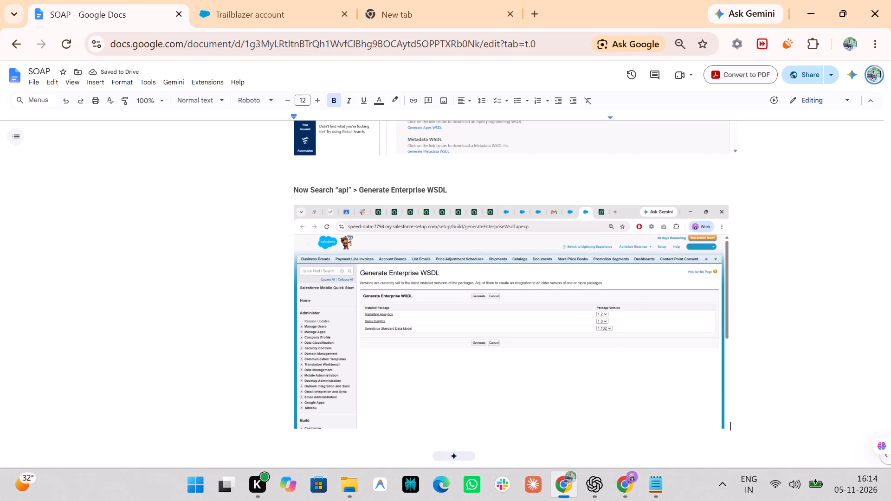
key(Return)
scroll(730, 379, down, 1)
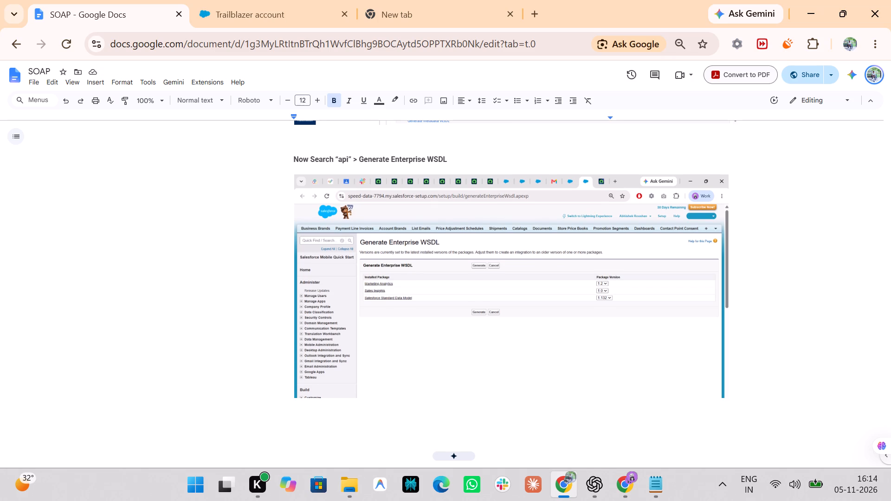
text(Click Generate ")
key(BackSpace)
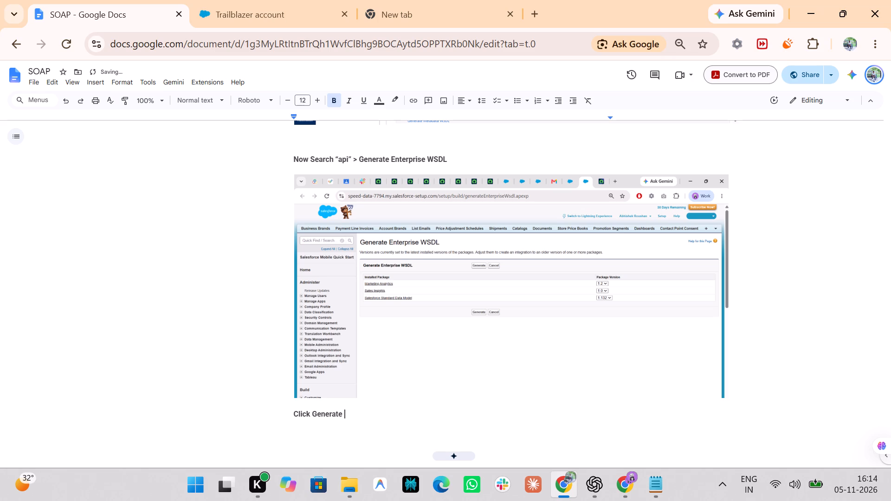
key(space)
text(for the generation of)
key(space)
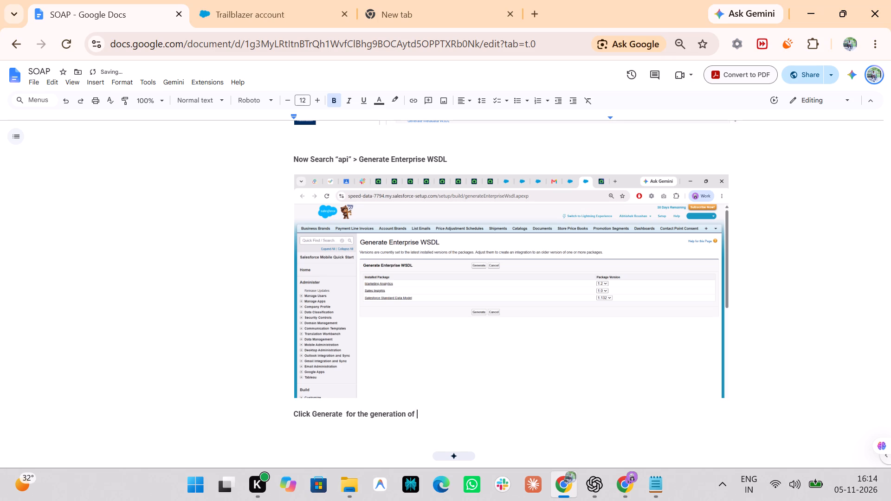
Switch to Salesforce, generate the Enterprise WSDL with the preset package versions and bring up the page it opens.
double_click(628, 489)
click(619, 494)
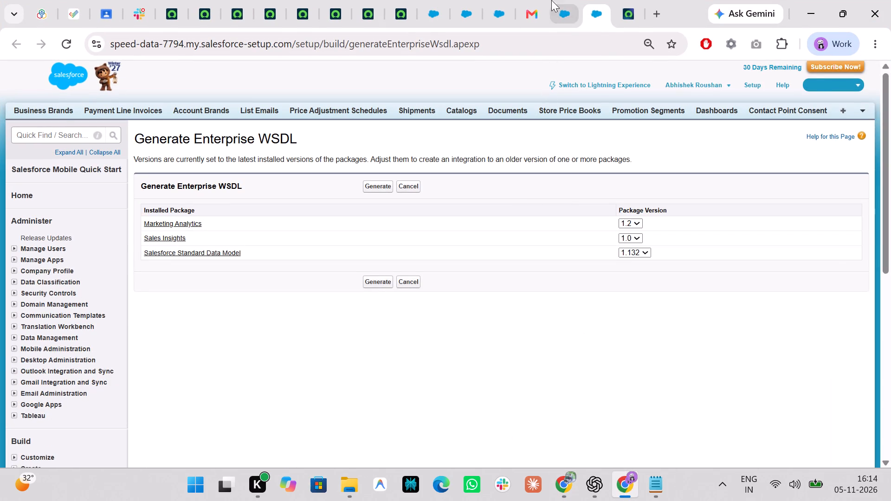
click(556, 0)
click(580, 0)
click(587, 0)
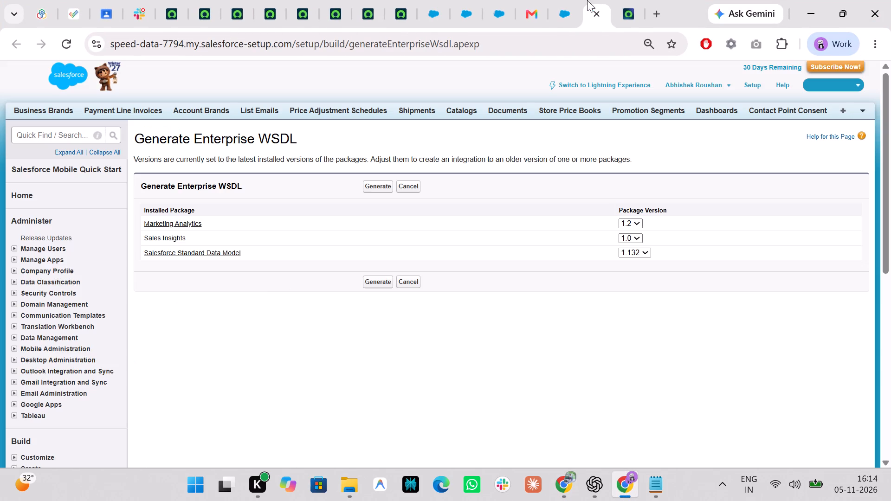
click(486, 0)
click(467, 0)
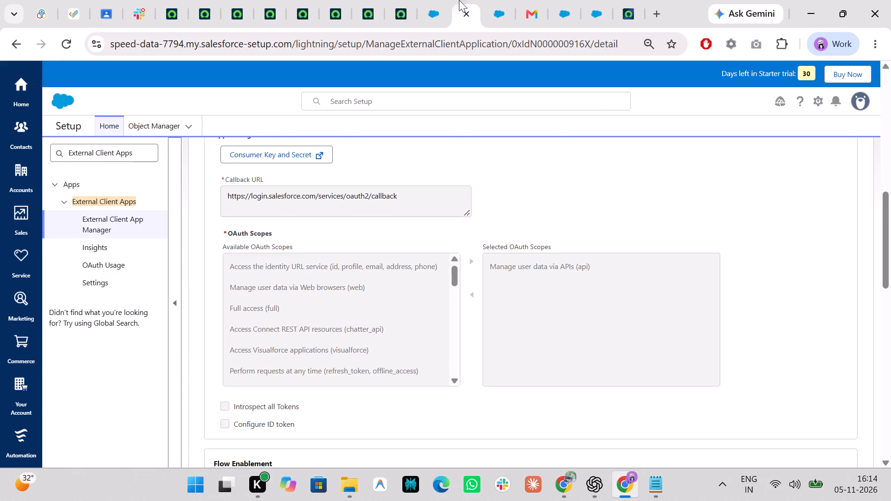
click(435, 0)
click(575, 0)
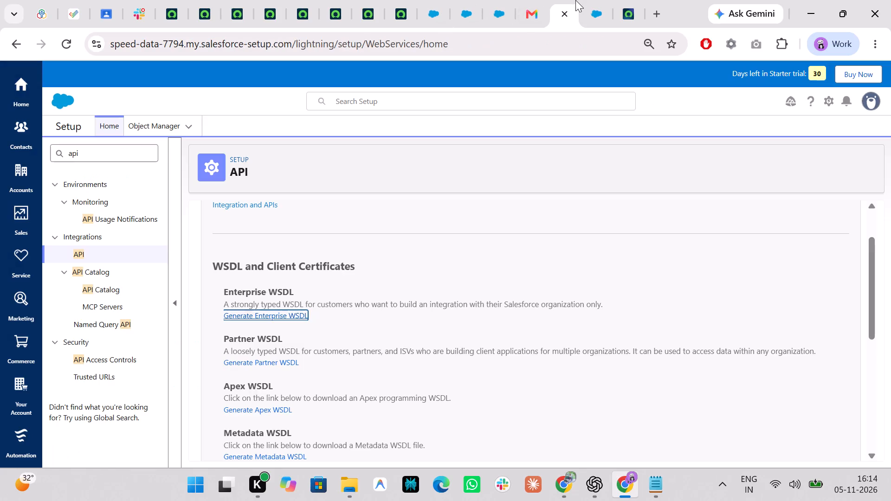
click(592, 0)
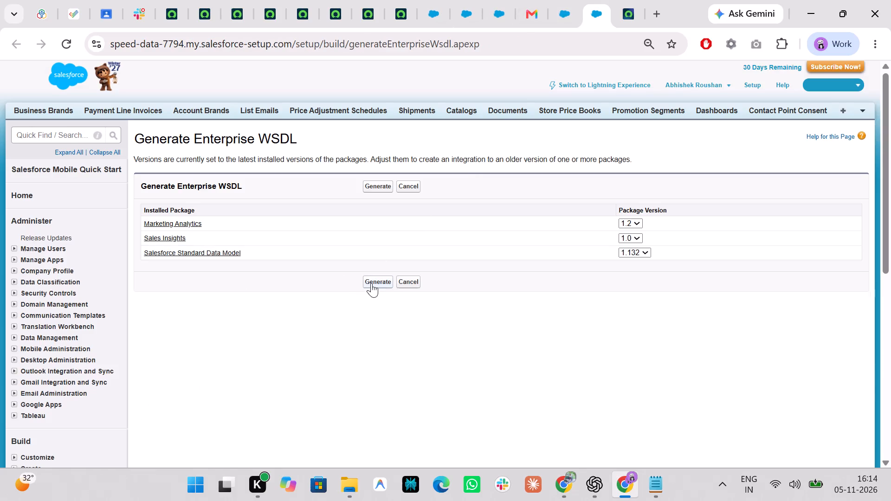
ctrl+click(371, 283)
click(607, 0)
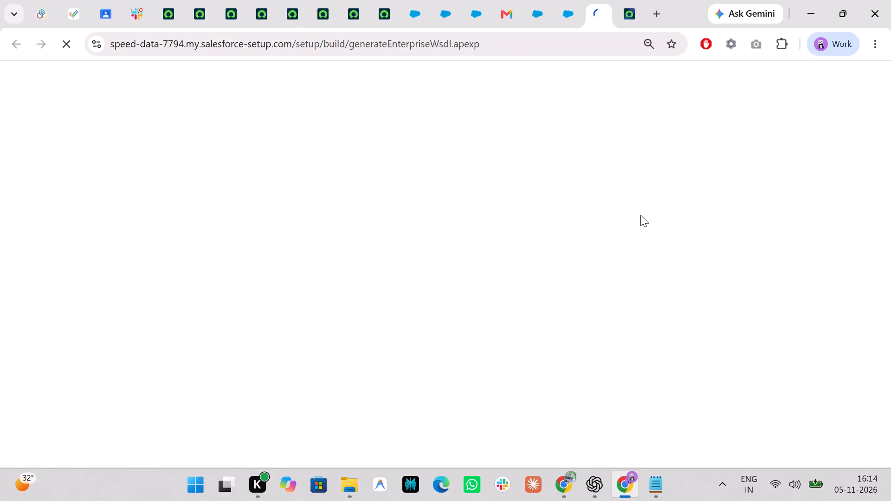
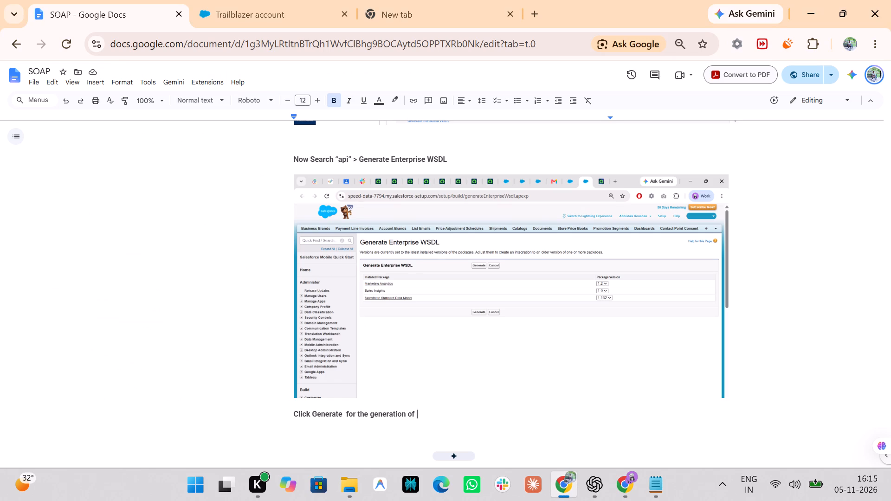
Finish the "Click Generate" line with "wsdl" and paste the WSDL XML screenshot below it, scaled down to about the previous screenshot's width.
text(wsdl)
key(Return)
key(ctrl+v)
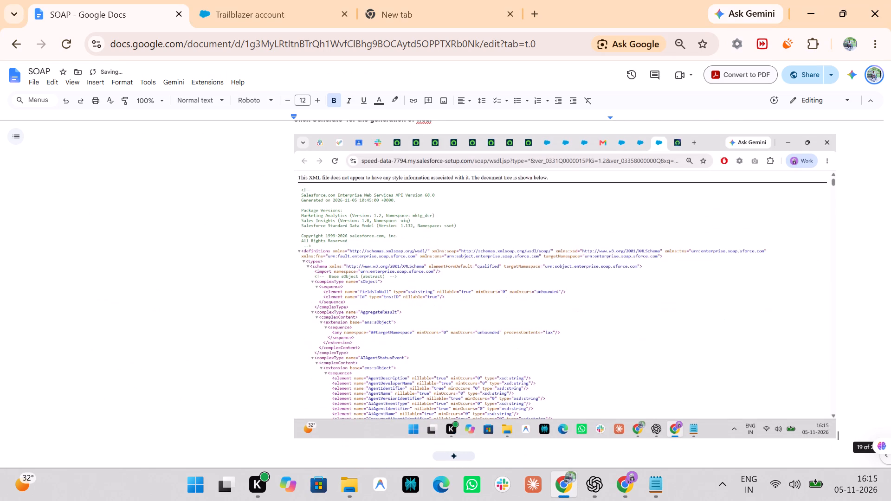
click(537, 349)
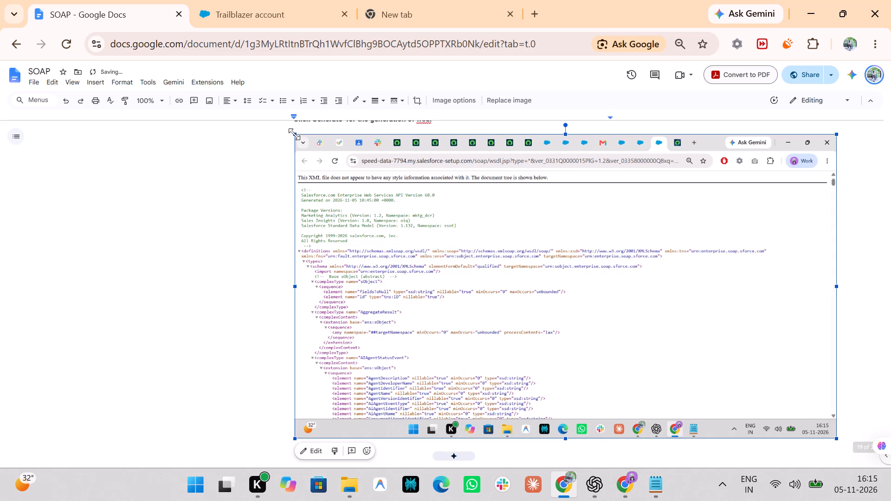
drag(294, 134, 421, 197)
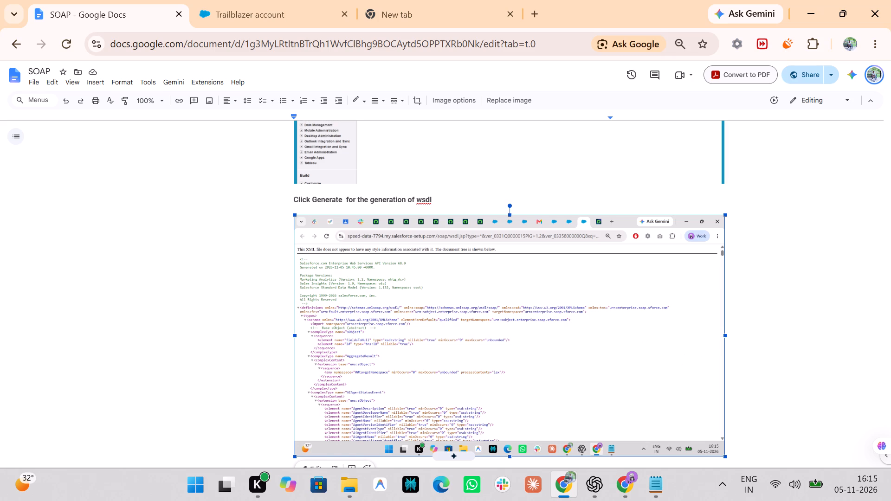
Start a new instruction line beginning "Save this" below the WSDL XML screenshot.
scroll(745, 346, down, 1)
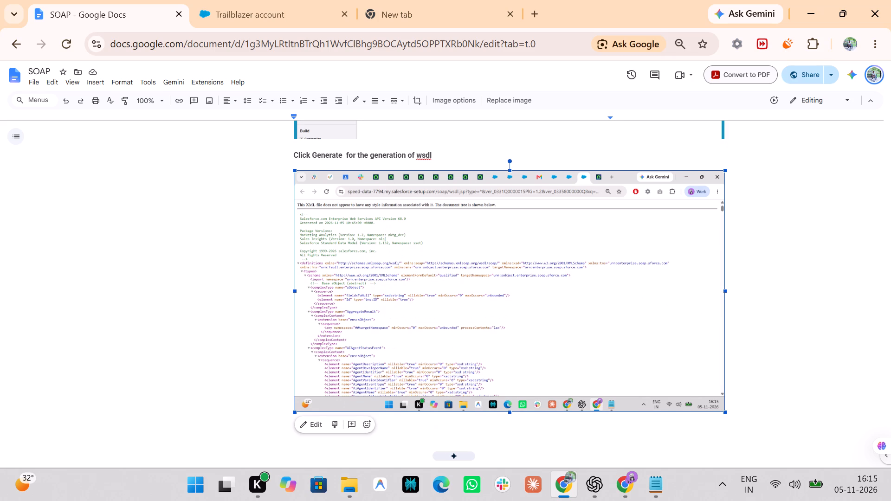
click(749, 395)
key(Return)
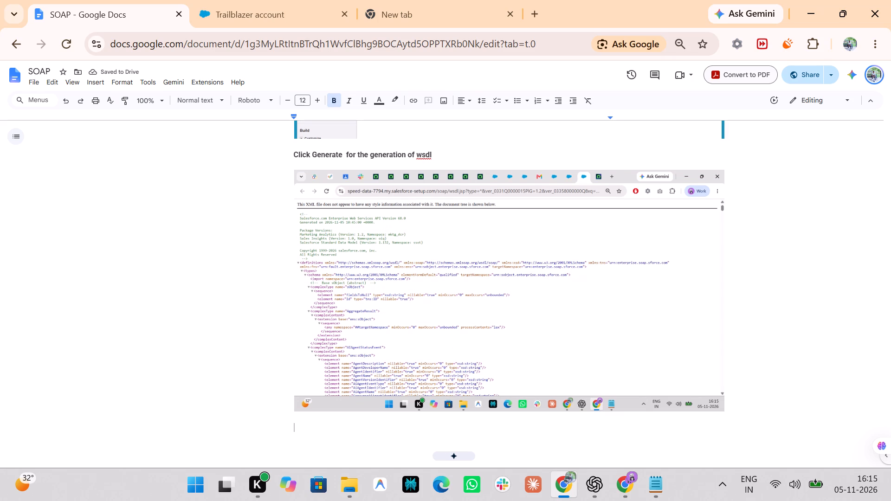
text(Save)
key(space)
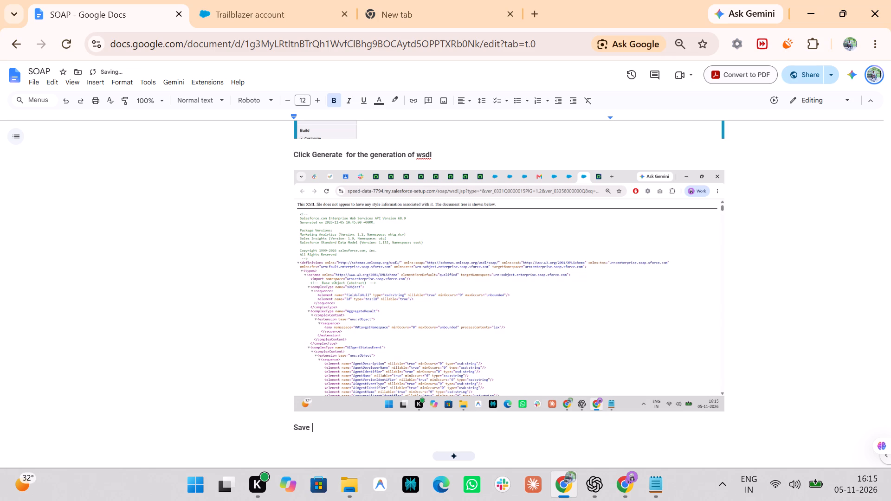
text(this th)
scroll(749, 395, down, 2)
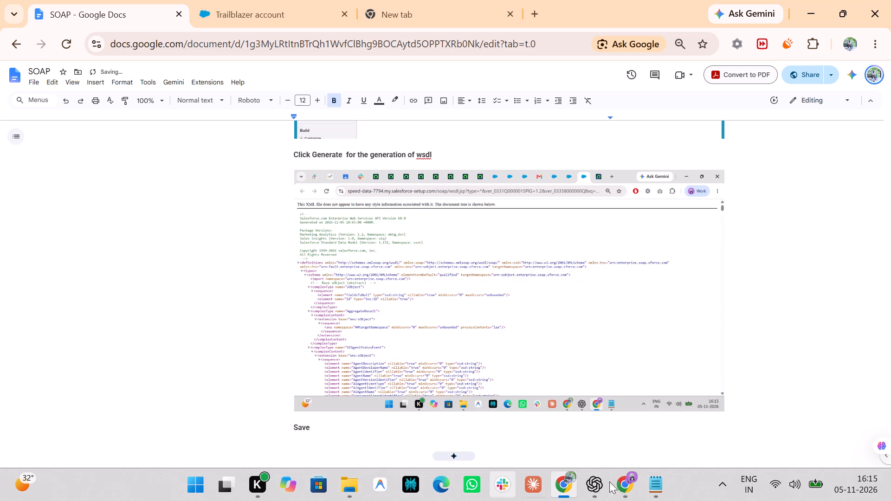